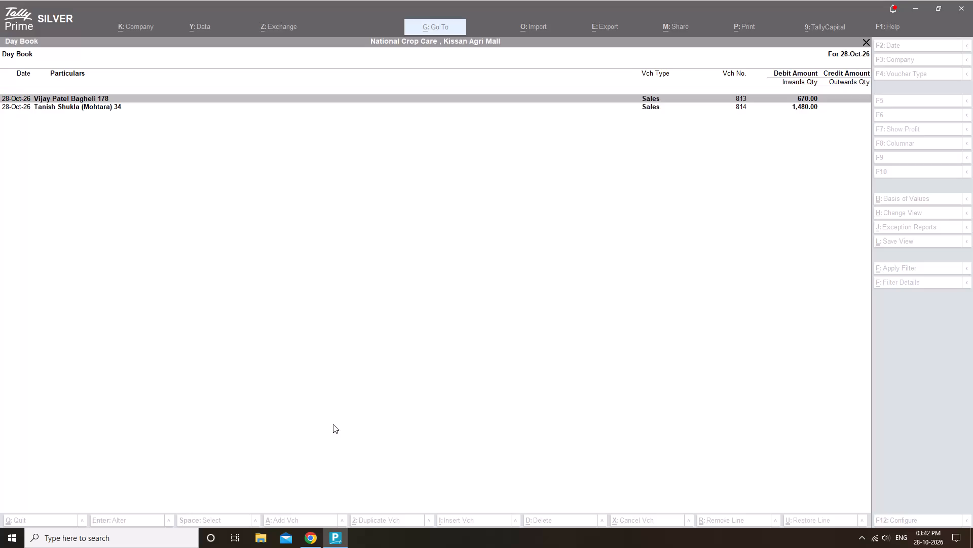
Switch to myBillBook in Chrome, open the items inventory and activate the item name search.
click(304, 541)
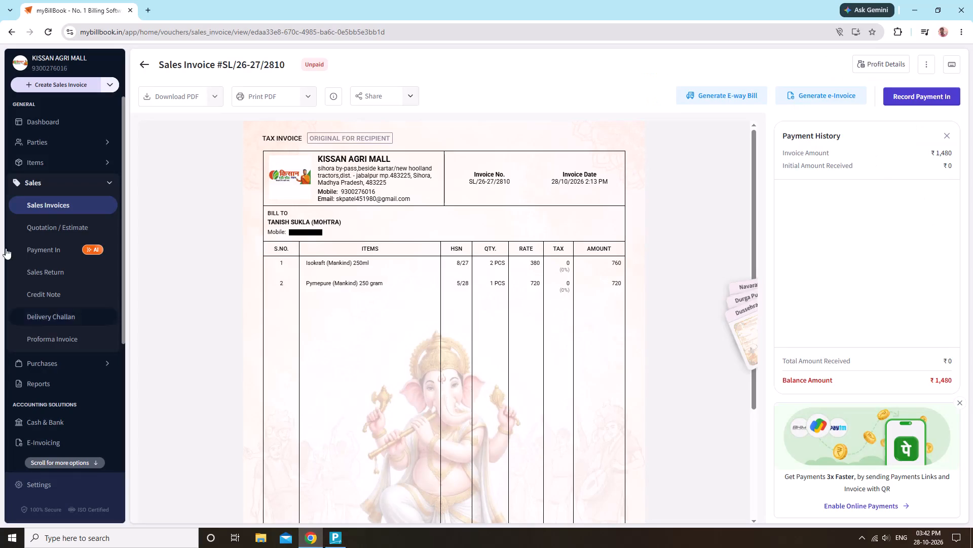
click(40, 188)
click(42, 162)
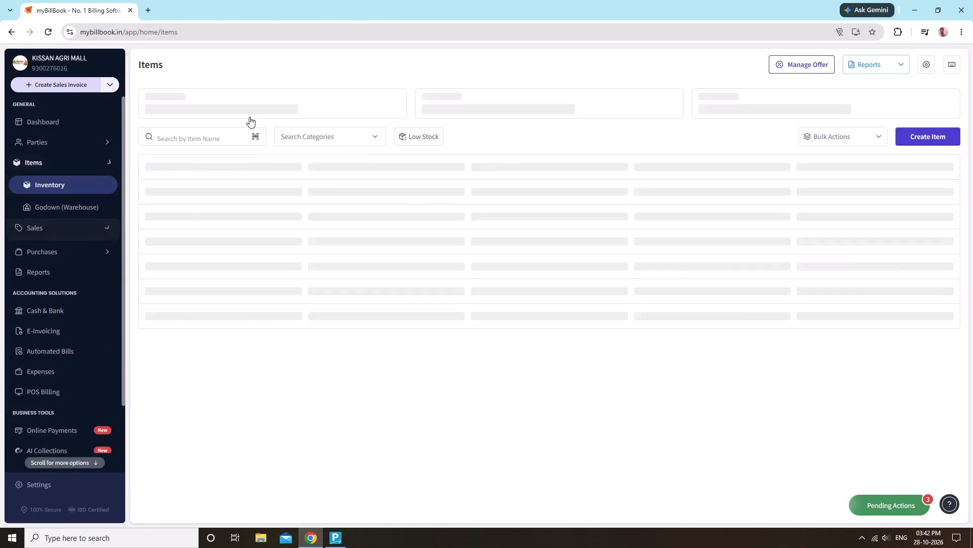
click(220, 130)
click(202, 152)
double_click(205, 149)
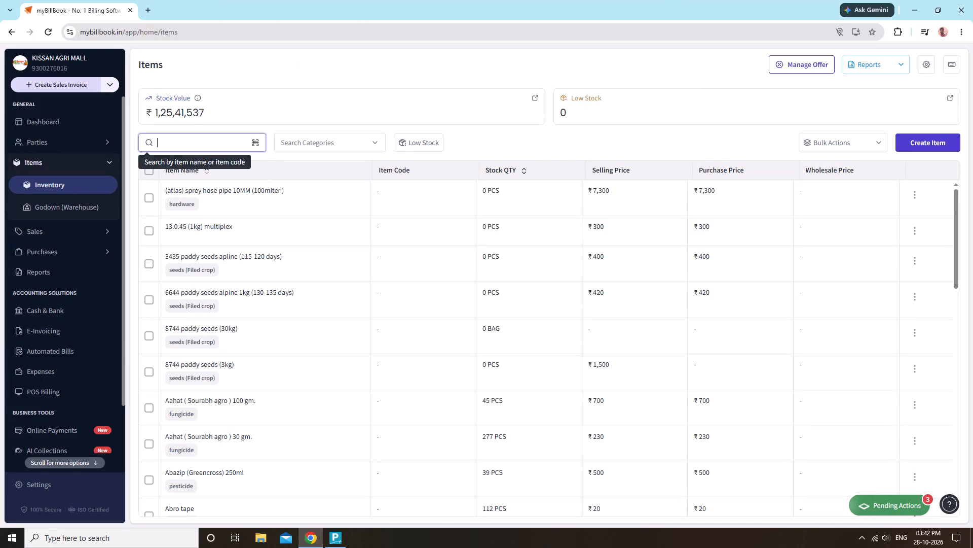
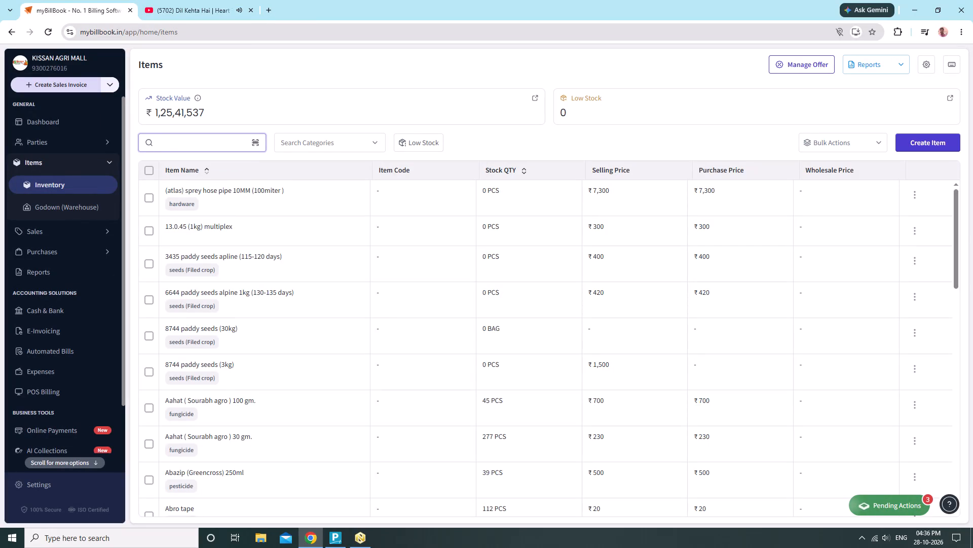
Search the items inventory for "admi".
key(a)
key(d)
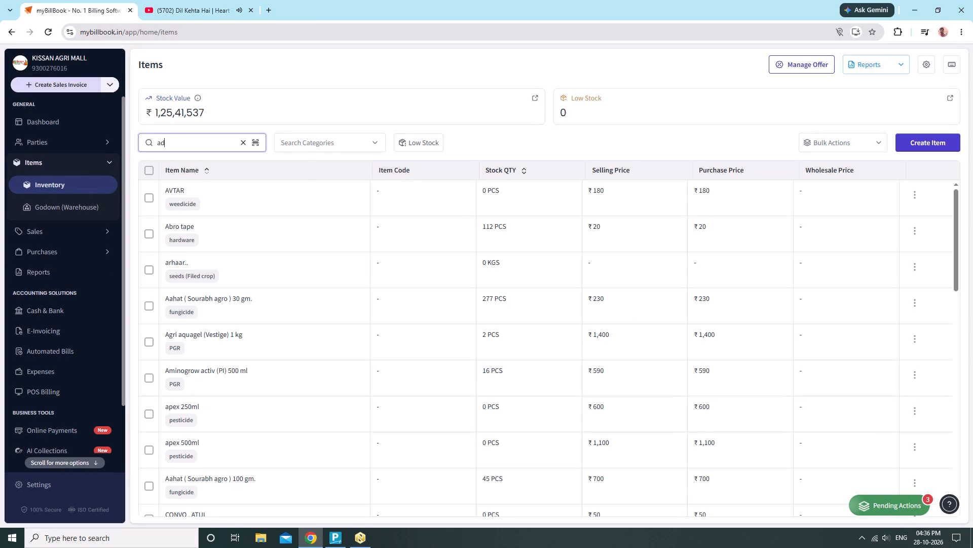
key(m)
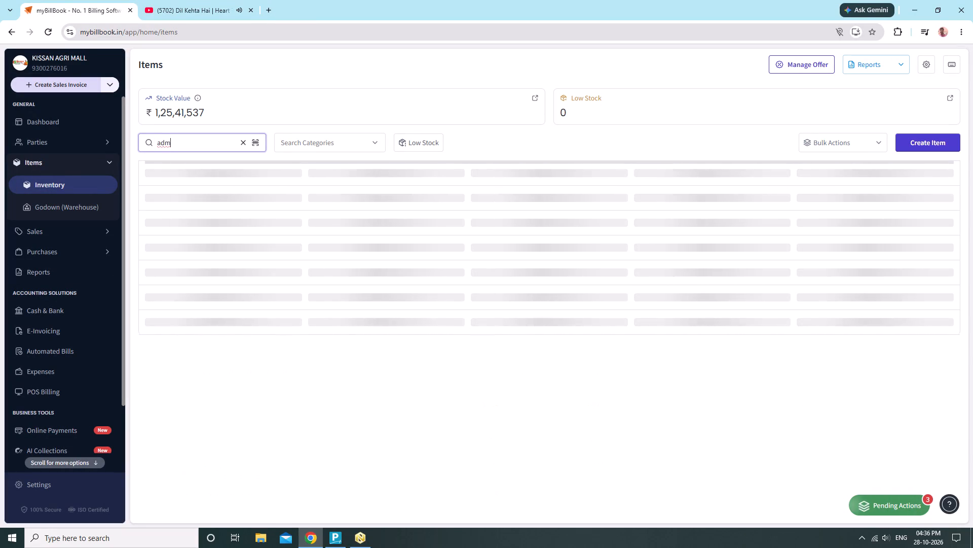
key(i)
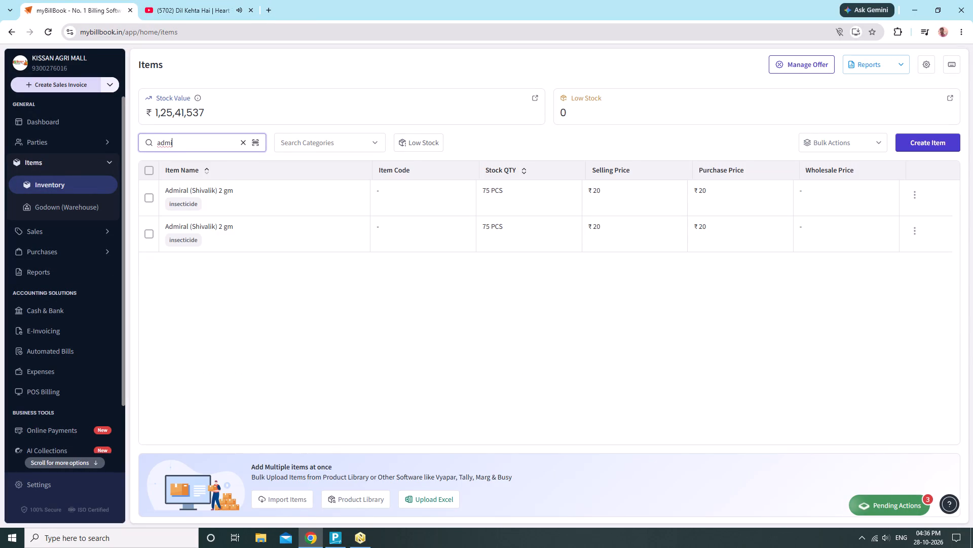
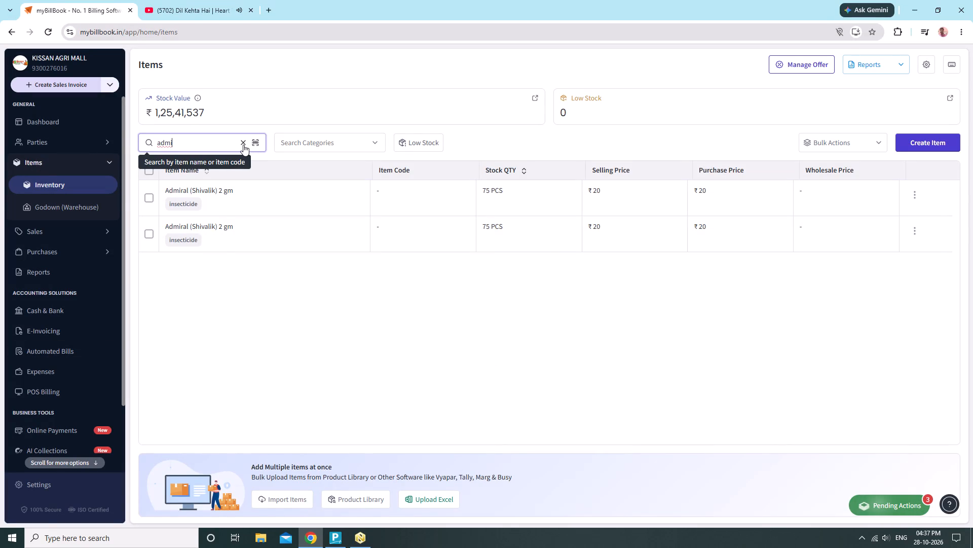
Start a new sales invoice and add one Admiral (Shivalik) 2 gm item to the bill.
click(49, 224)
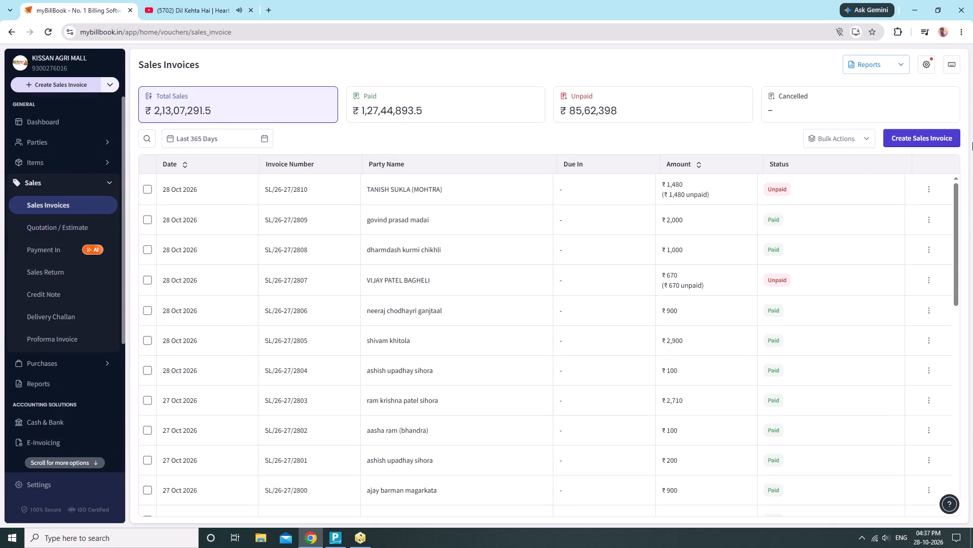
click(920, 141)
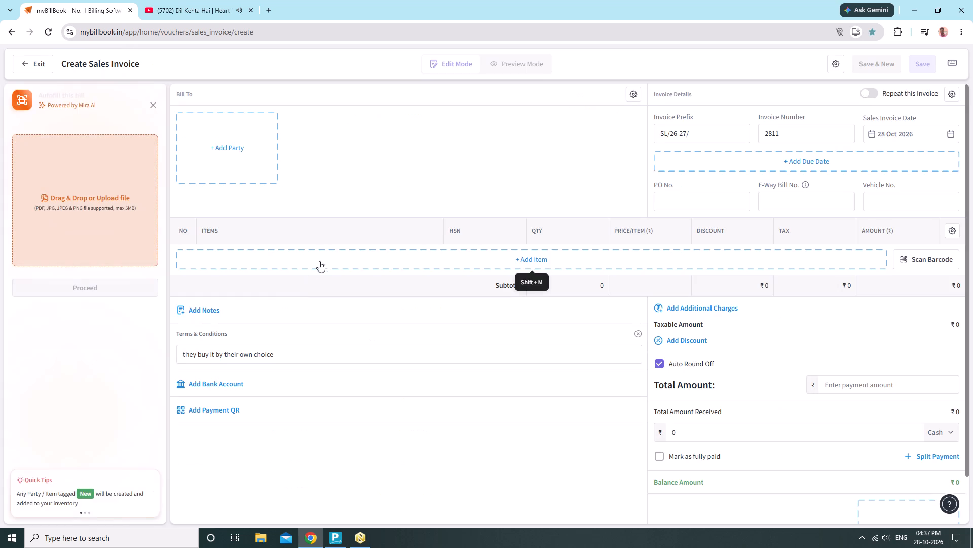
click(324, 258)
text(admi)
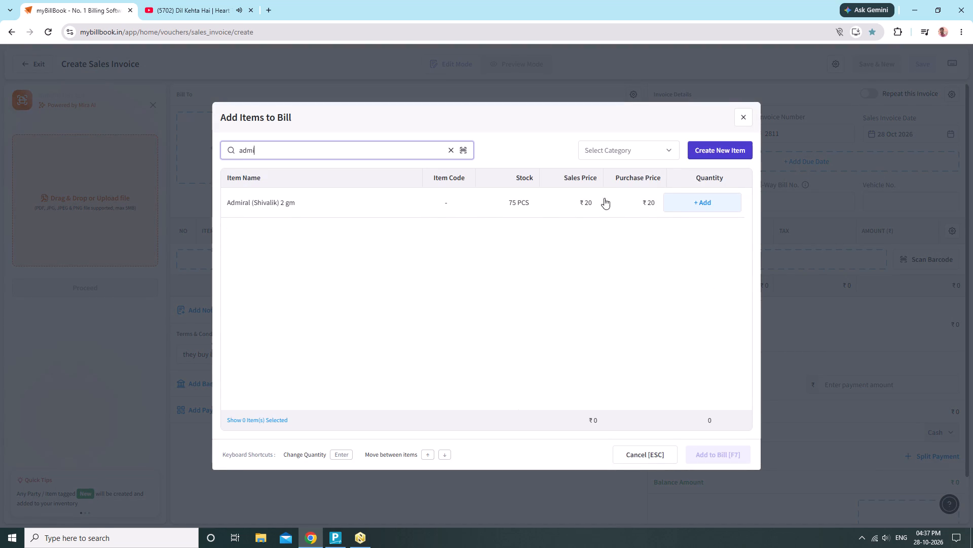
click(670, 203)
click(715, 454)
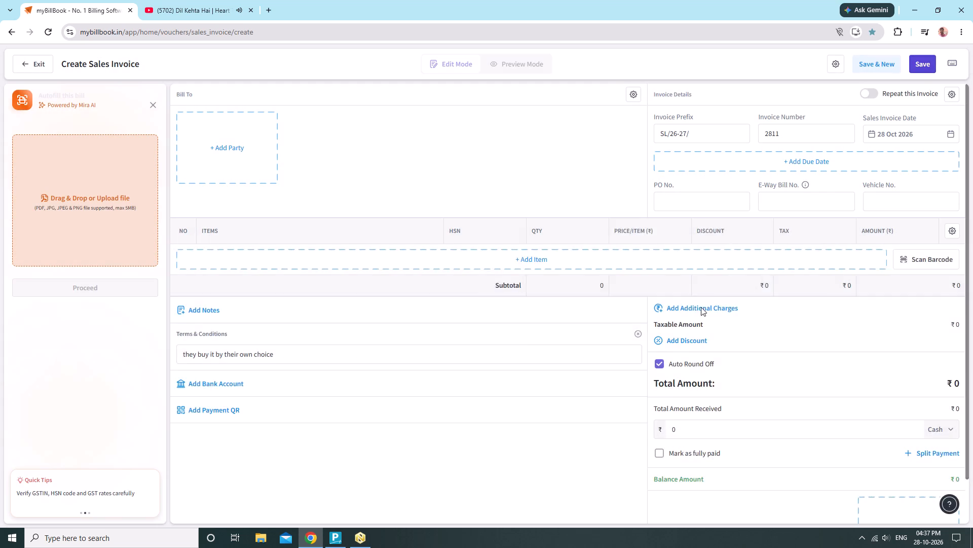
Set the price per item of Admiral (Shivalik) 2 gm to ₹30.
click(641, 258)
key(BackSpace)
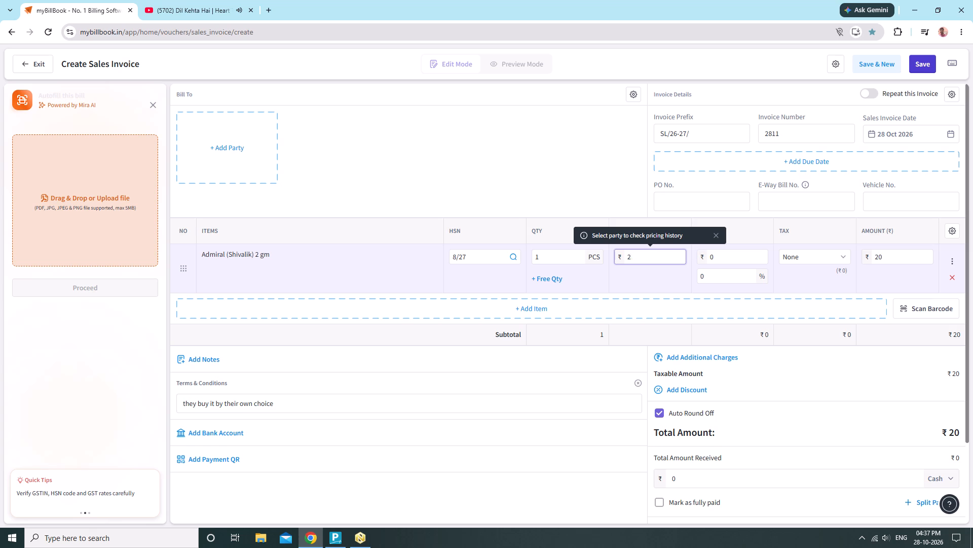
key(BackSpace)
text(30)
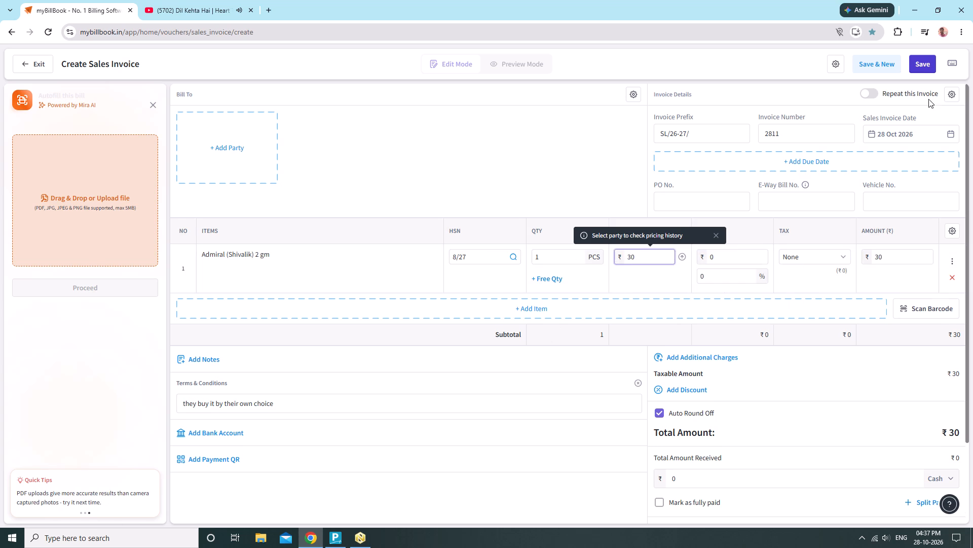
Search the items for "mis" and add one rahul misti medium to the bill.
click(423, 302)
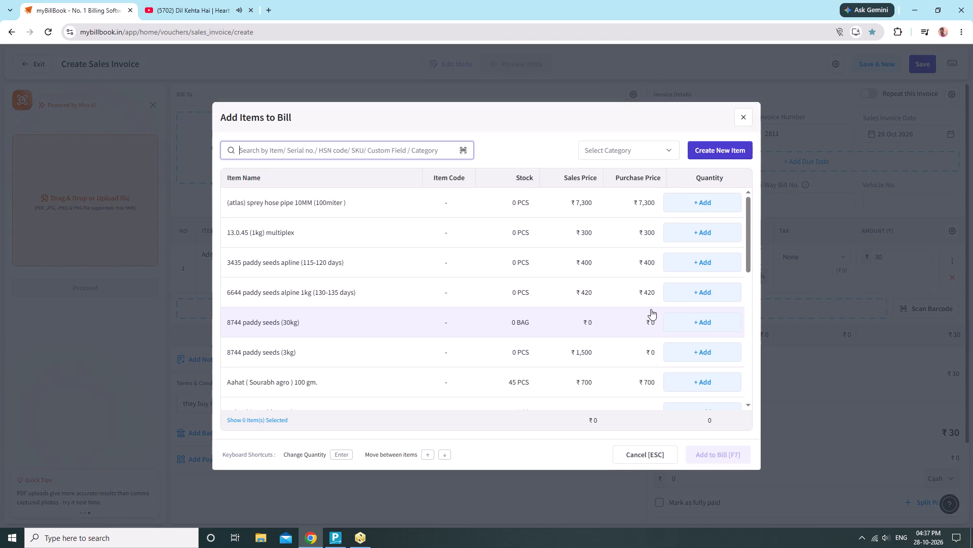
text(mis)
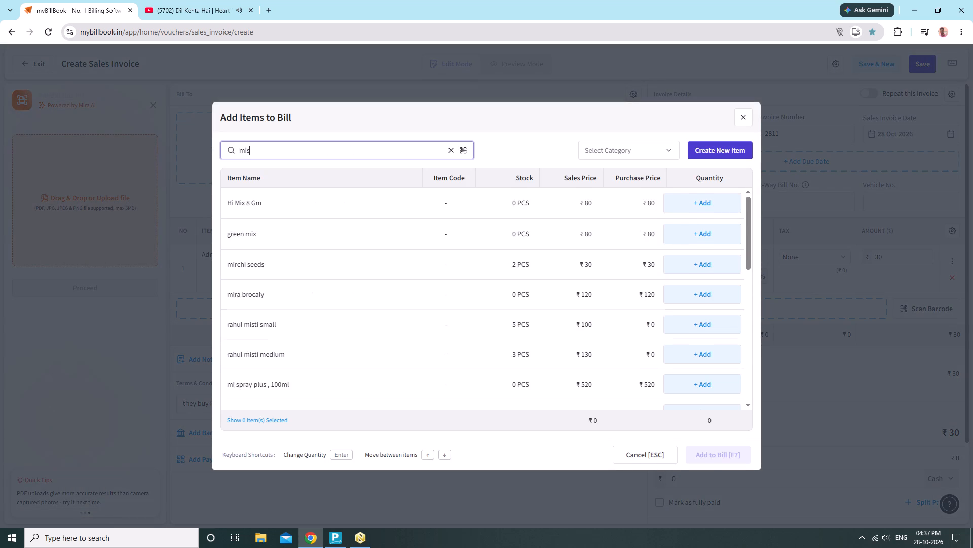
click(698, 232)
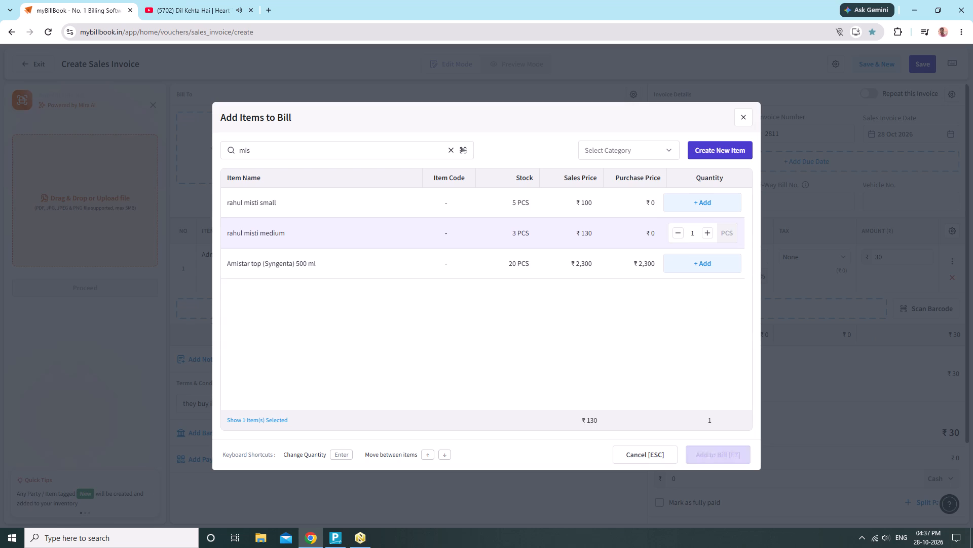
click(688, 460)
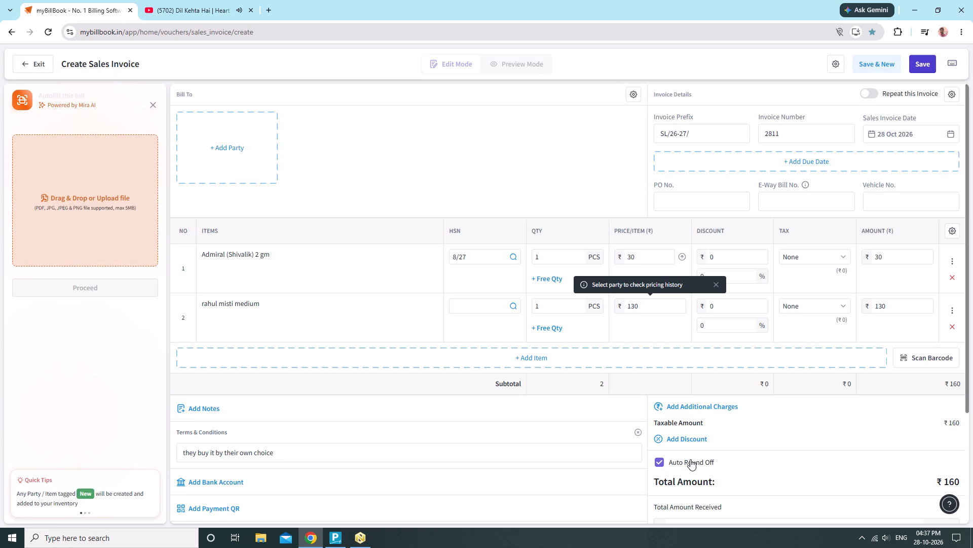
click(483, 159)
Look through the invoice's party list for the customer to bill.
scroll(565, 162, down, 2)
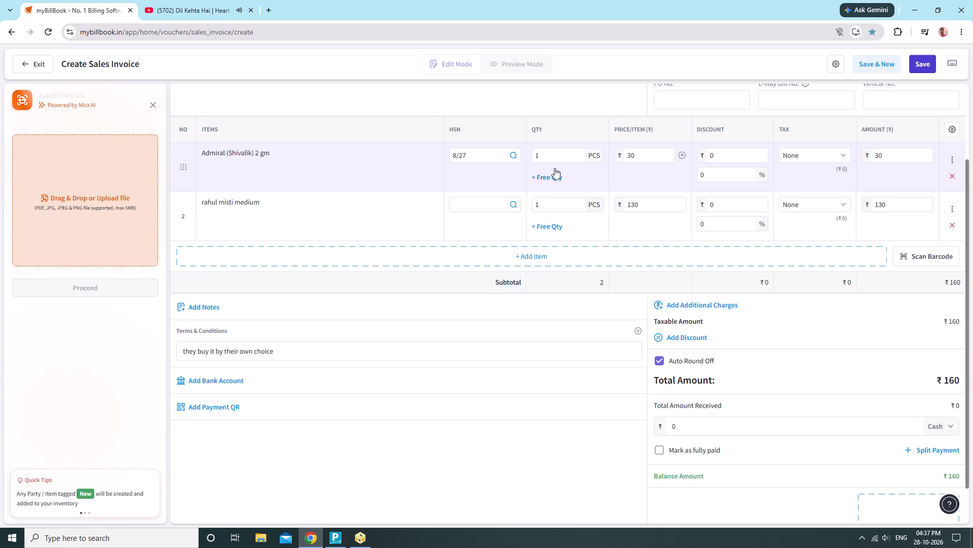
scroll(554, 245, up, 4)
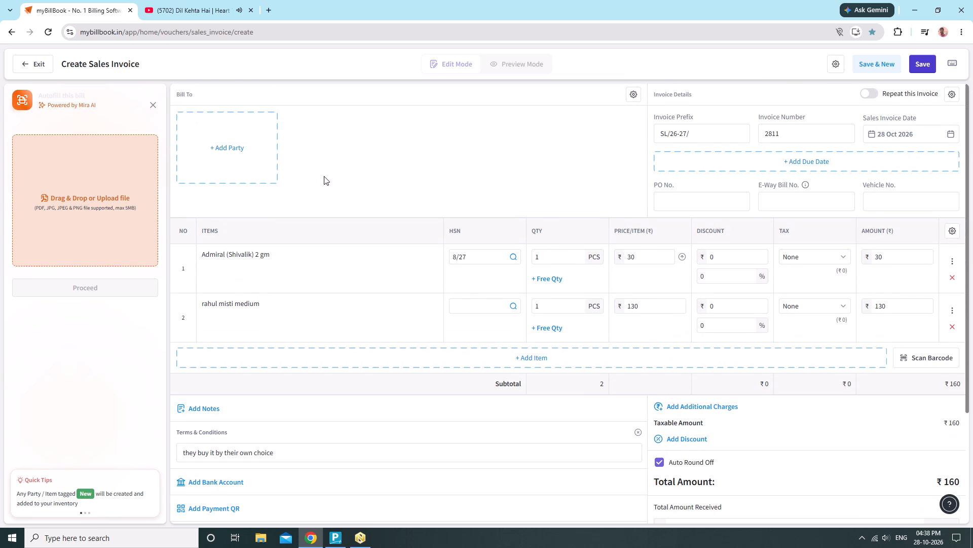
click(257, 163)
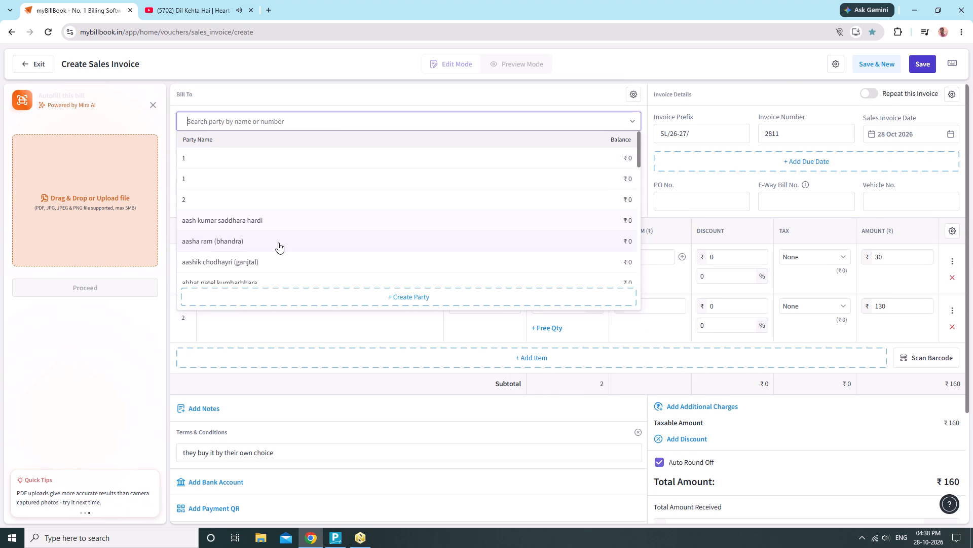
scroll(279, 244, down, 3)
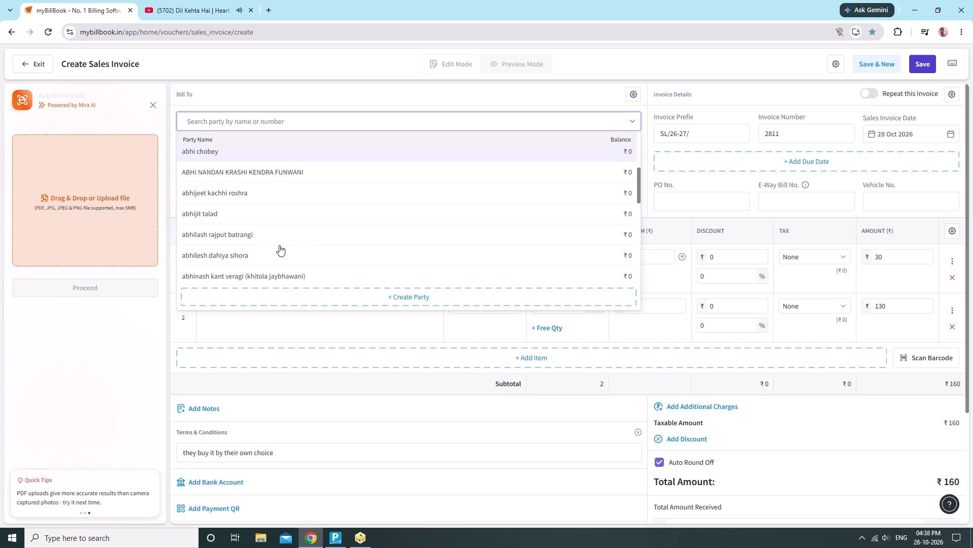
scroll(279, 245, up, 5)
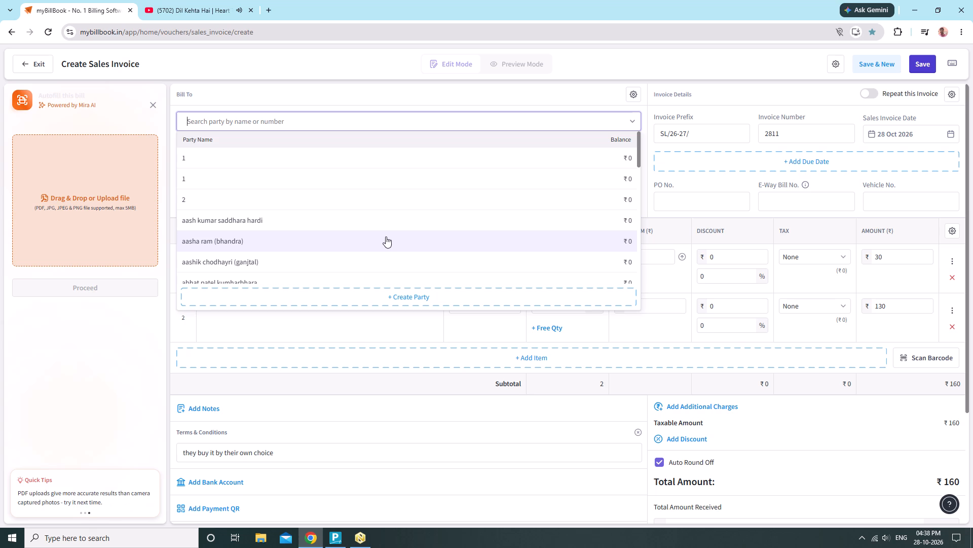
scroll(257, 200, down, 1)
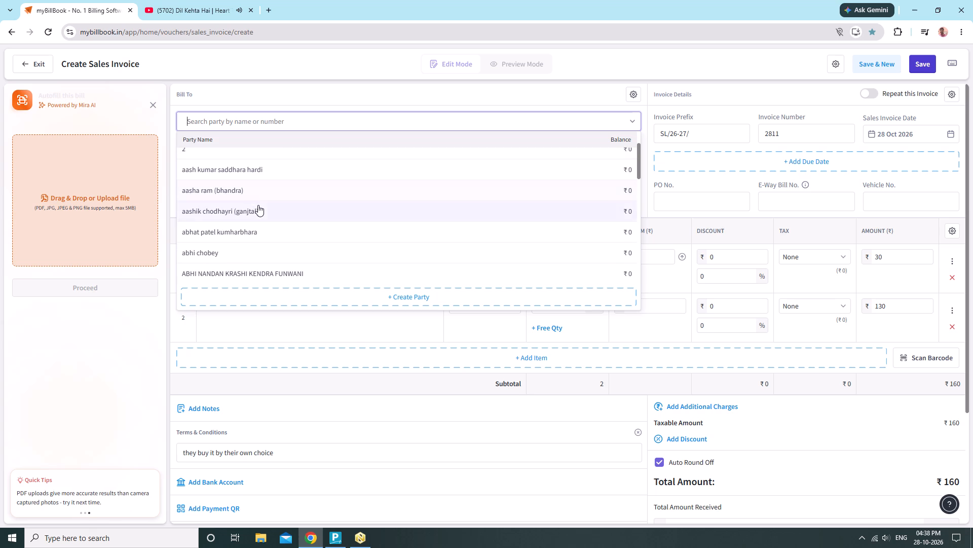
click(279, 123)
scroll(371, 199, down, 1)
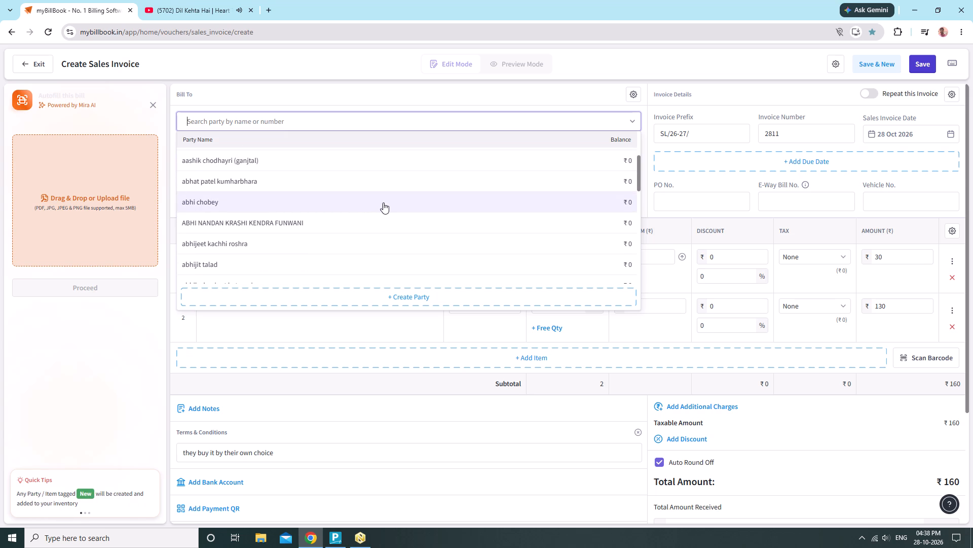
scroll(384, 218, down, 3)
scroll(368, 245, up, 8)
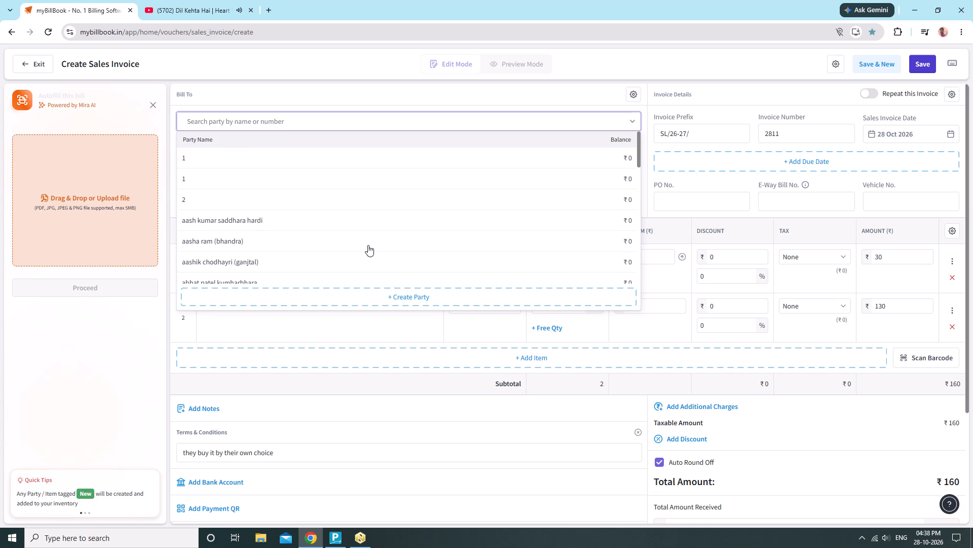
scroll(368, 245, up, 3)
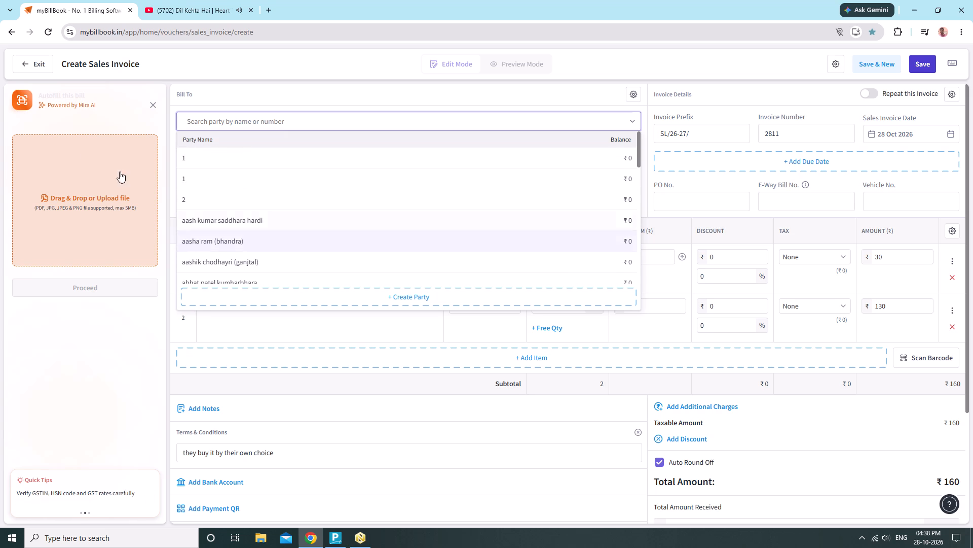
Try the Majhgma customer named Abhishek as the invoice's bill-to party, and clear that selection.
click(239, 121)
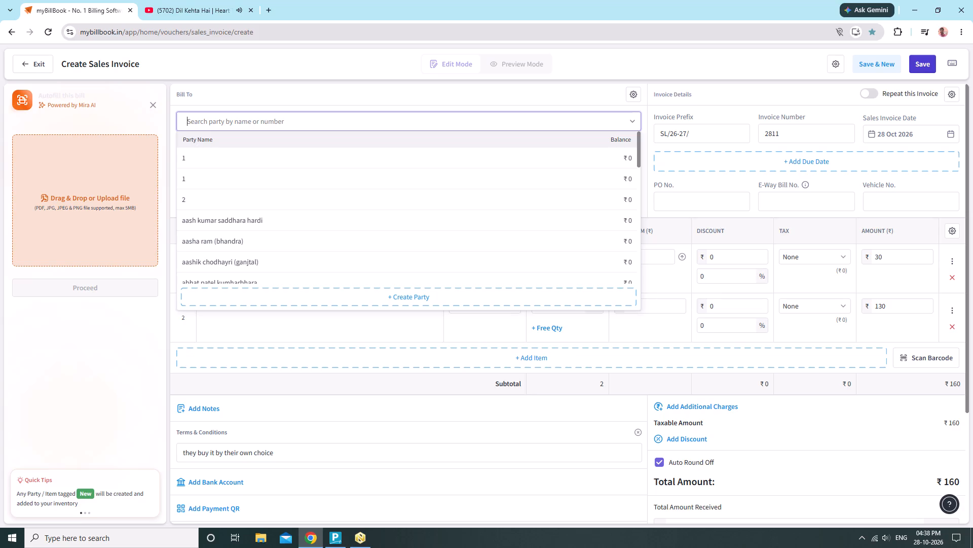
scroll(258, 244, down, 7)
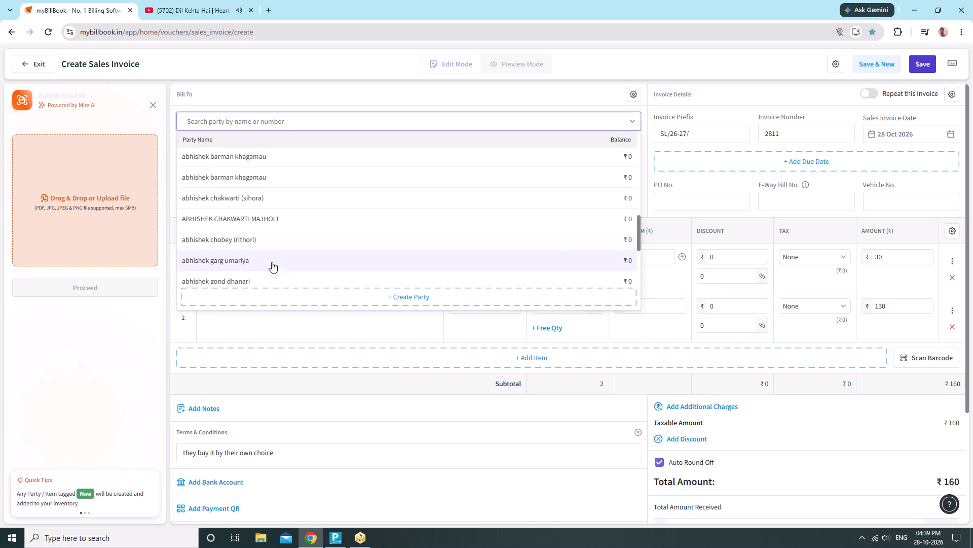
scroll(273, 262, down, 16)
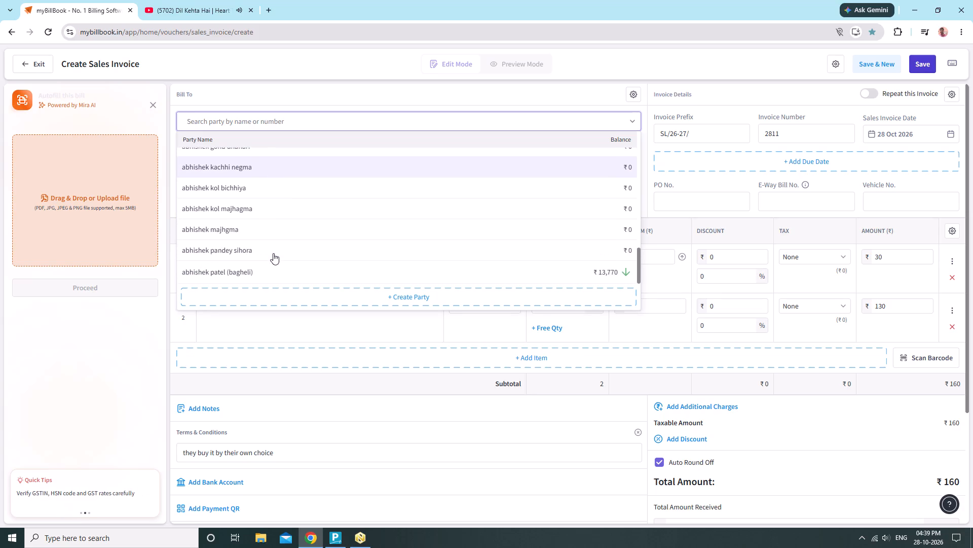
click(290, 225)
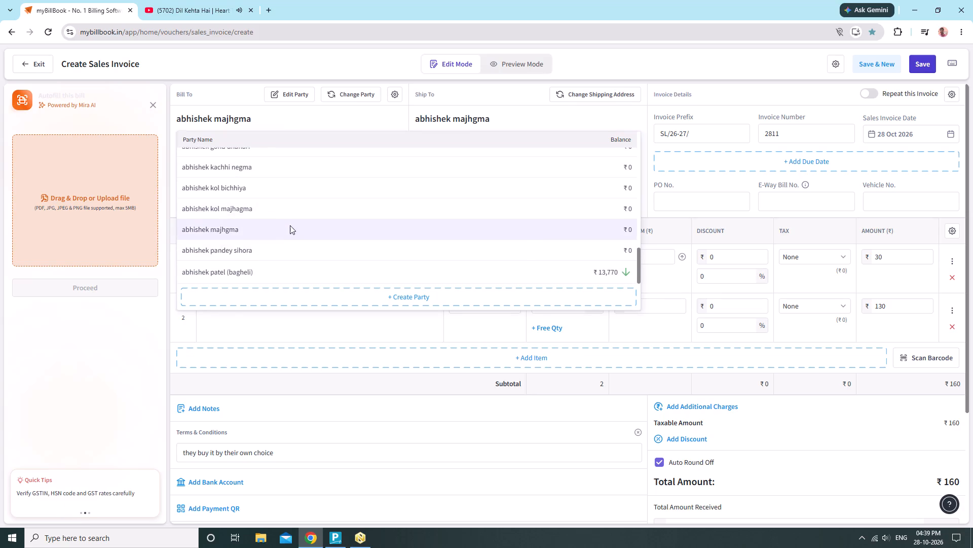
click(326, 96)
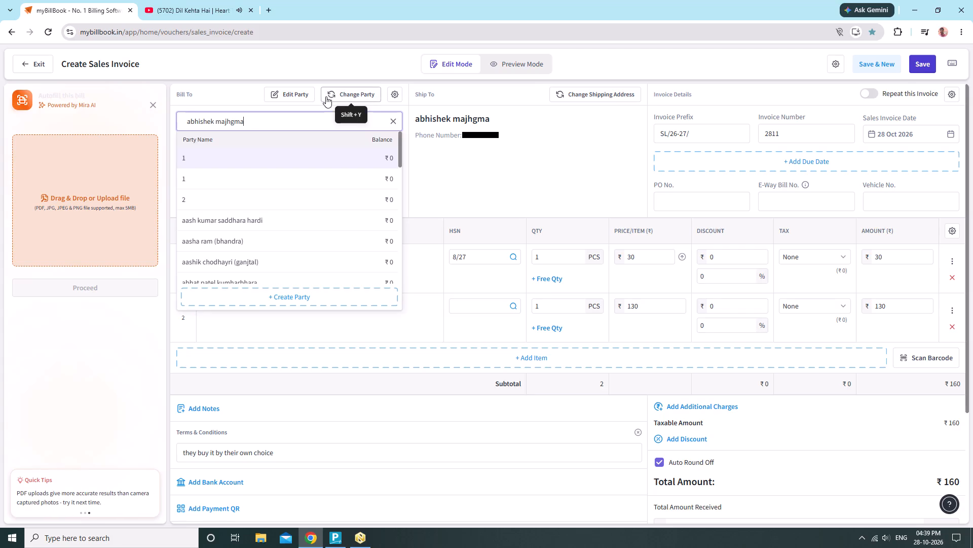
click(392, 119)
click(267, 149)
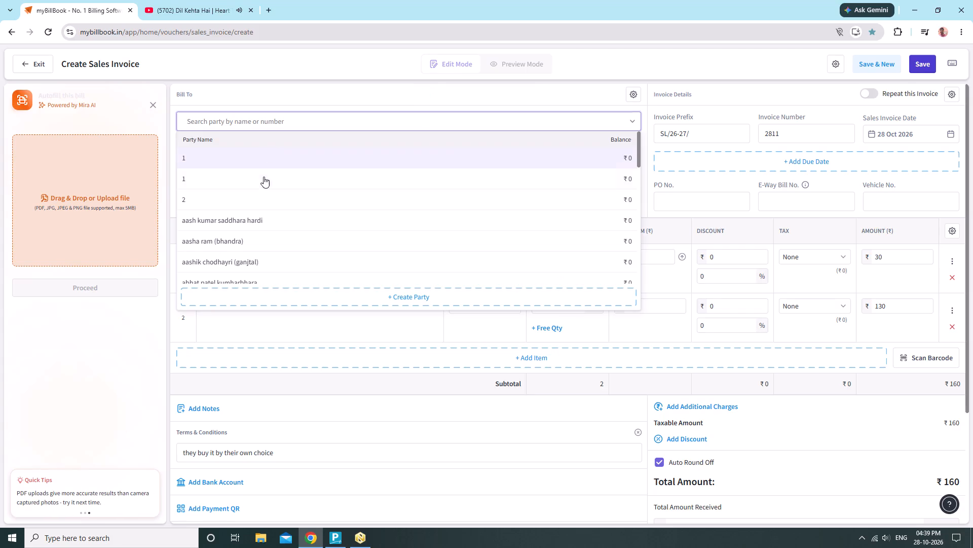
scroll(258, 205, down, 1)
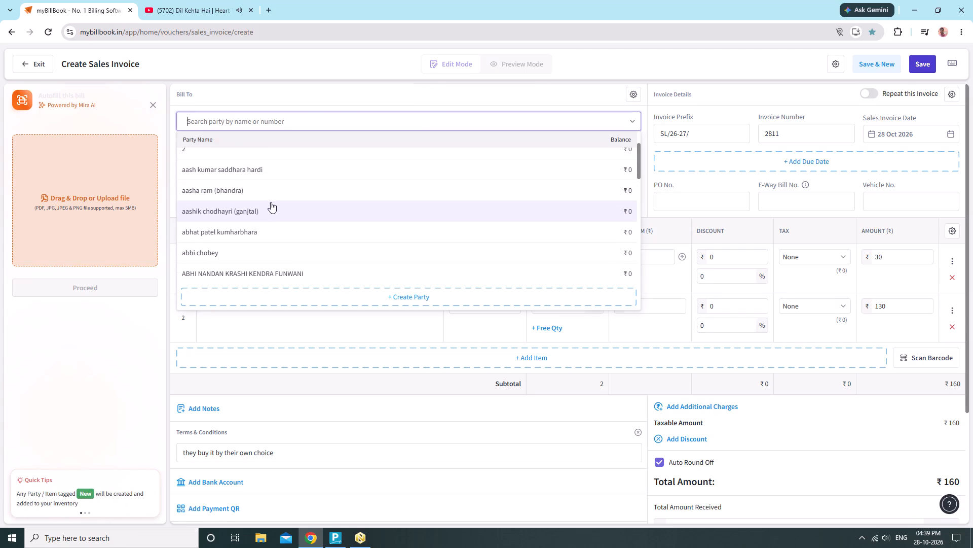
scroll(283, 249, down, 1)
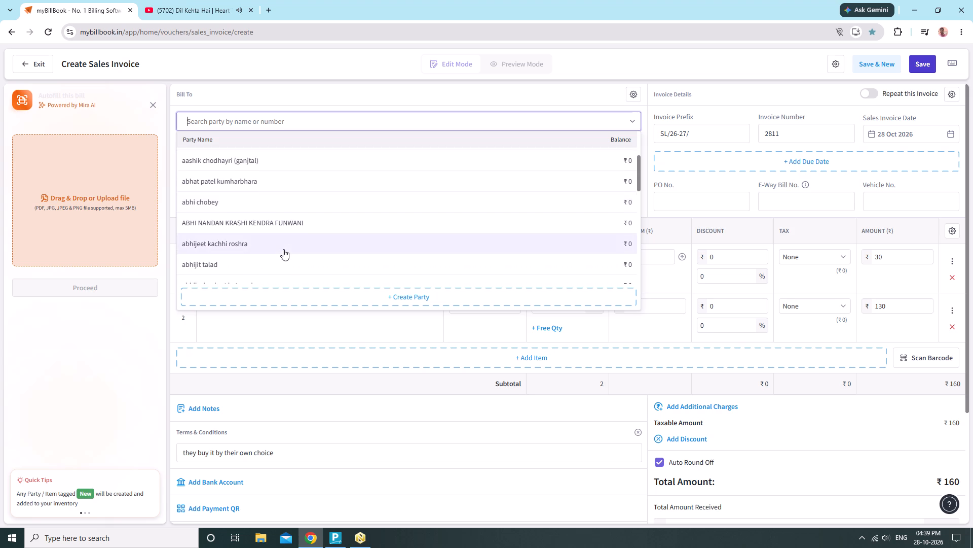
scroll(283, 249, down, 5)
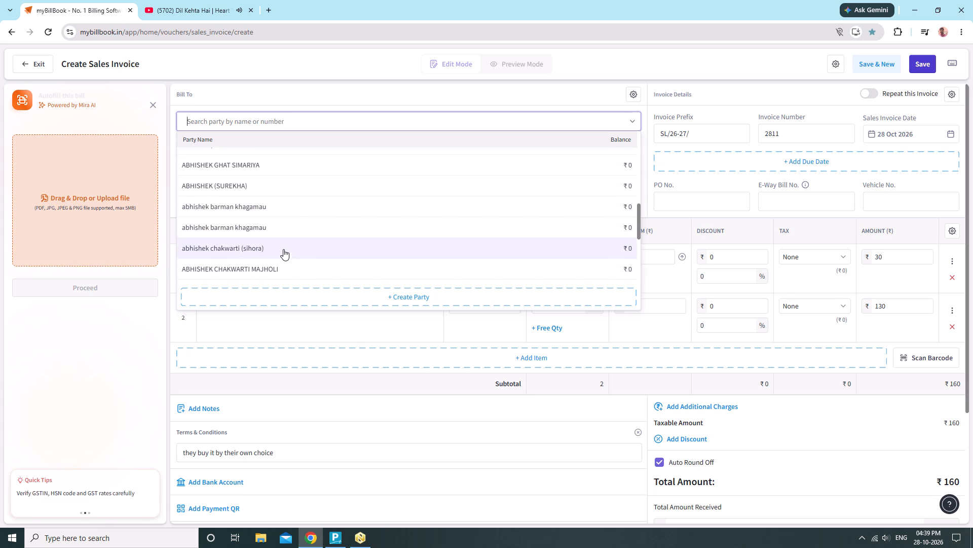
scroll(283, 249, down, 3)
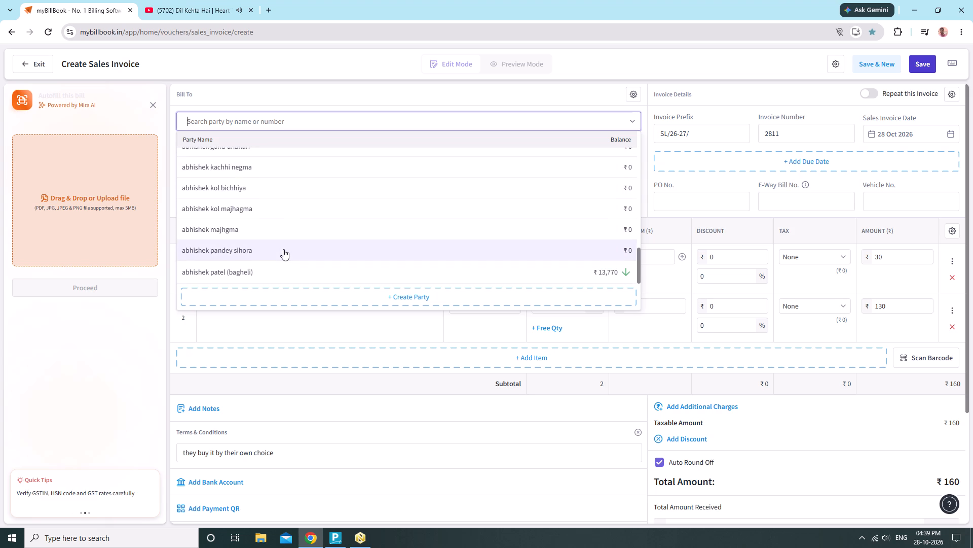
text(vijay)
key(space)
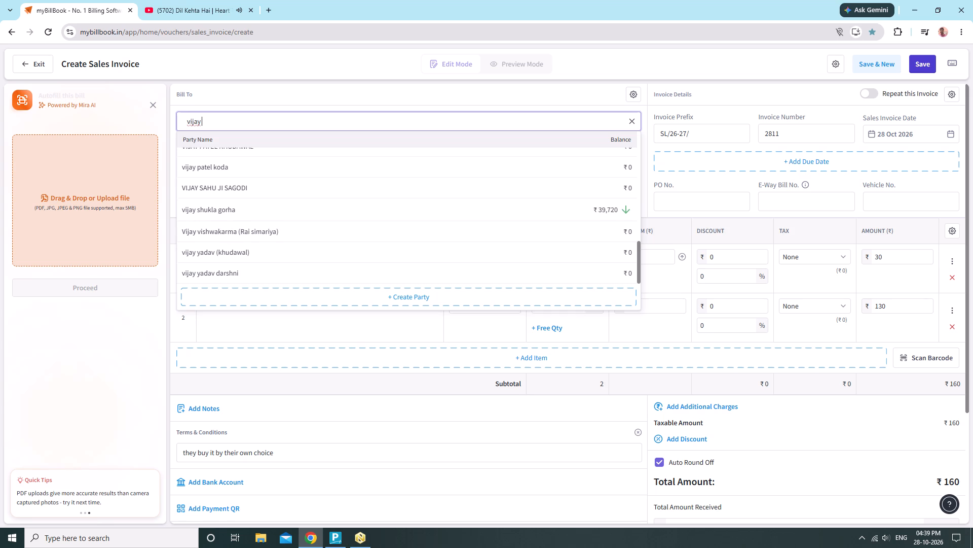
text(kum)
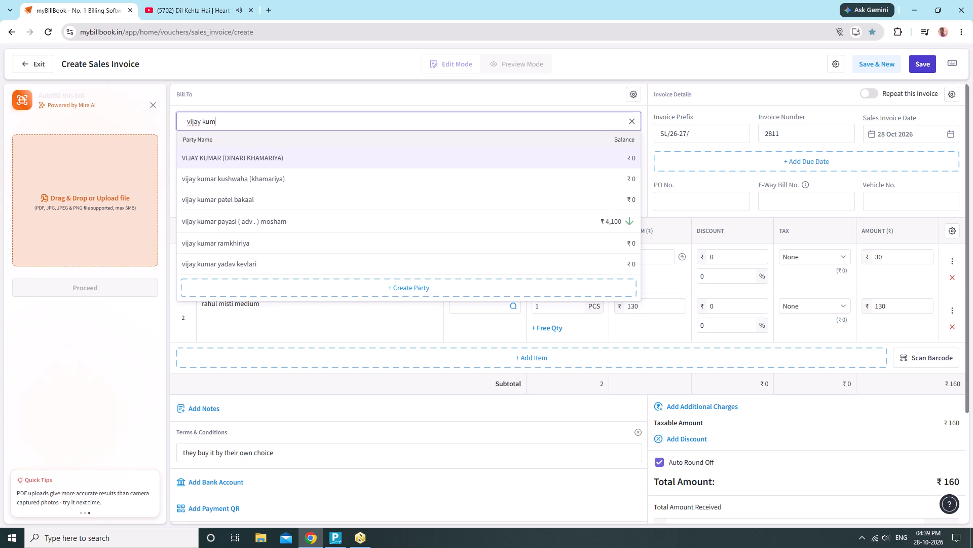
scroll(275, 249, down, 1)
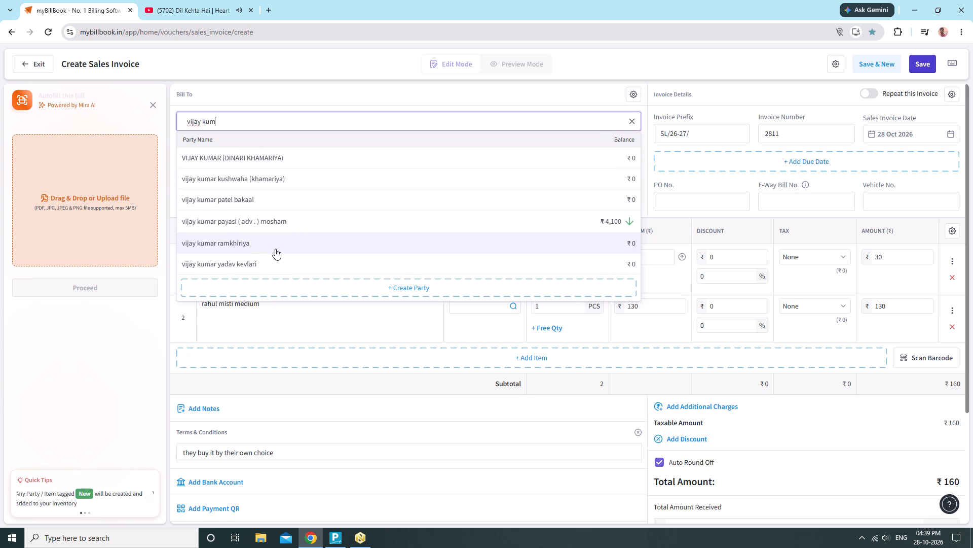
click(270, 234)
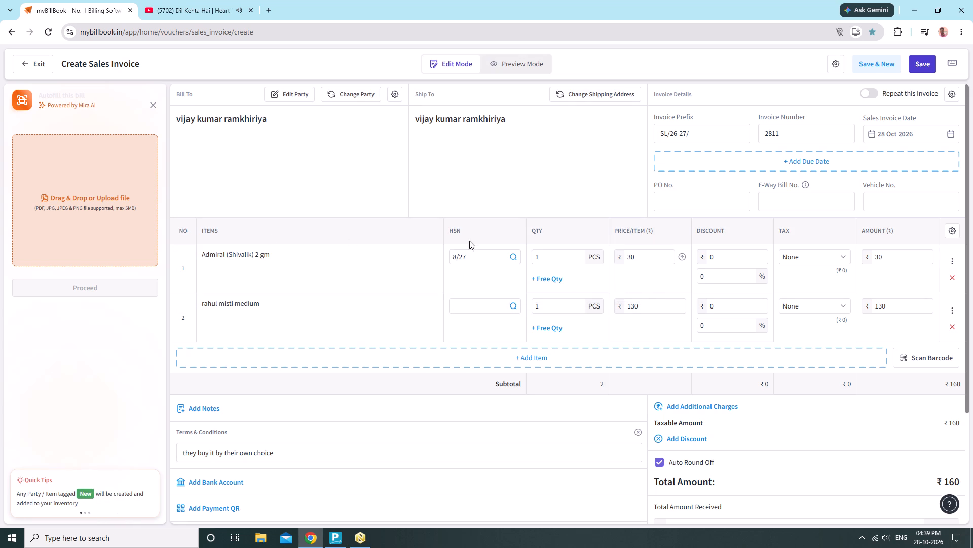
scroll(535, 324, down, 1)
scroll(535, 324, up, 2)
scroll(424, 319, down, 2)
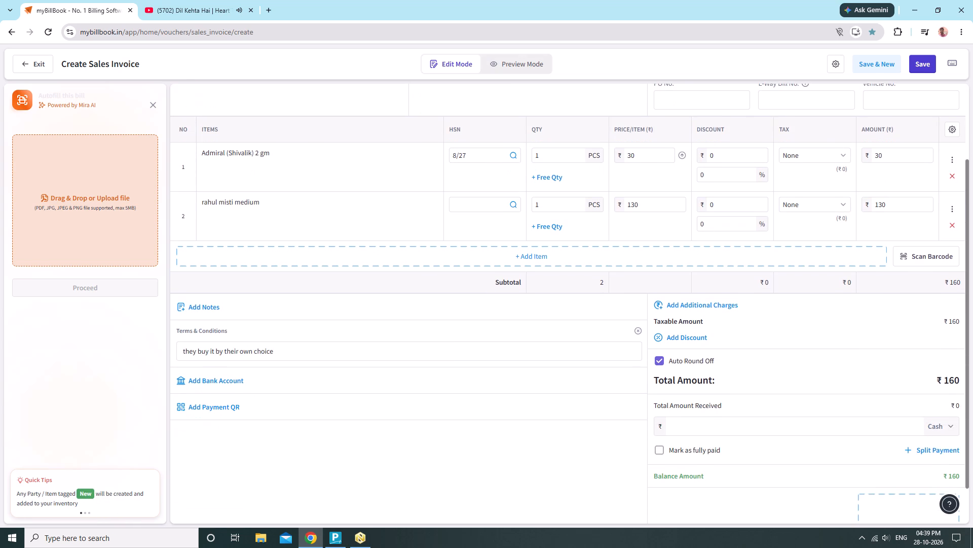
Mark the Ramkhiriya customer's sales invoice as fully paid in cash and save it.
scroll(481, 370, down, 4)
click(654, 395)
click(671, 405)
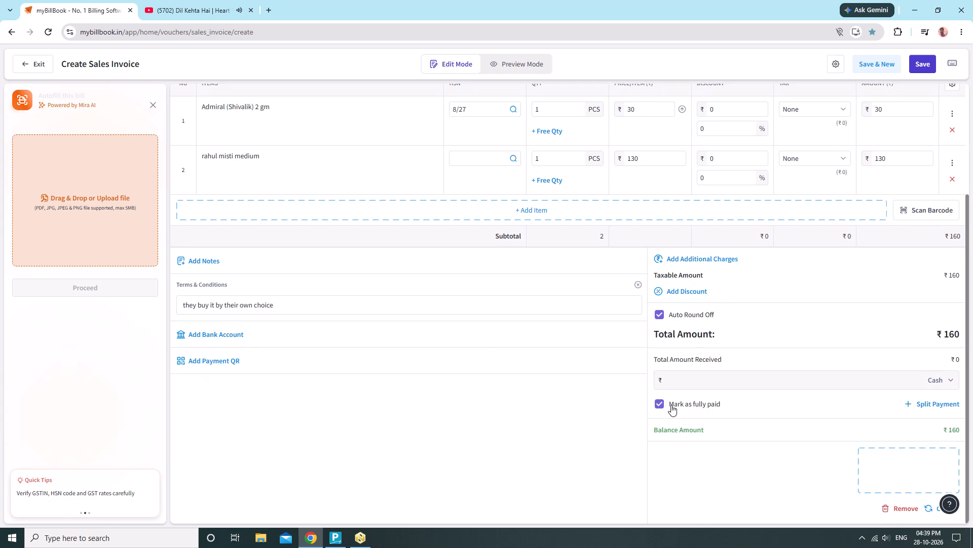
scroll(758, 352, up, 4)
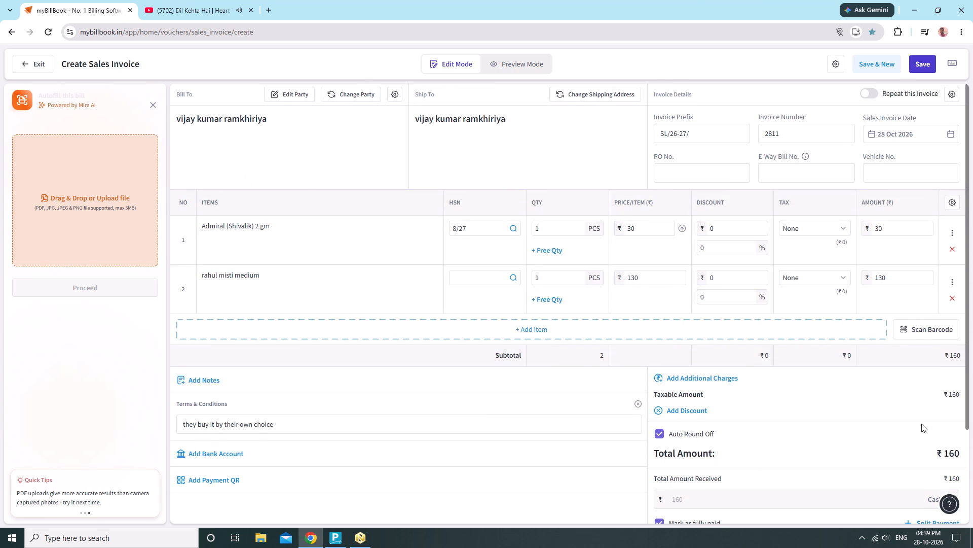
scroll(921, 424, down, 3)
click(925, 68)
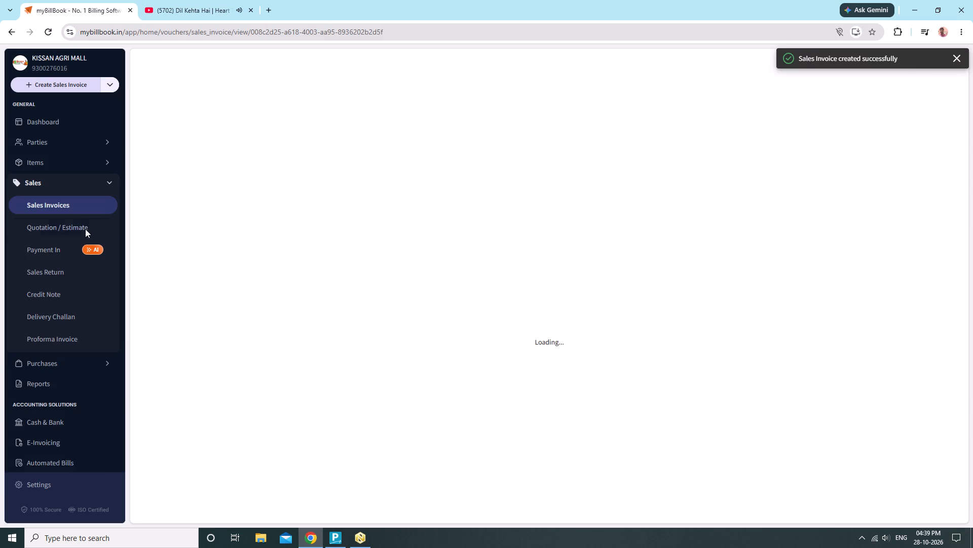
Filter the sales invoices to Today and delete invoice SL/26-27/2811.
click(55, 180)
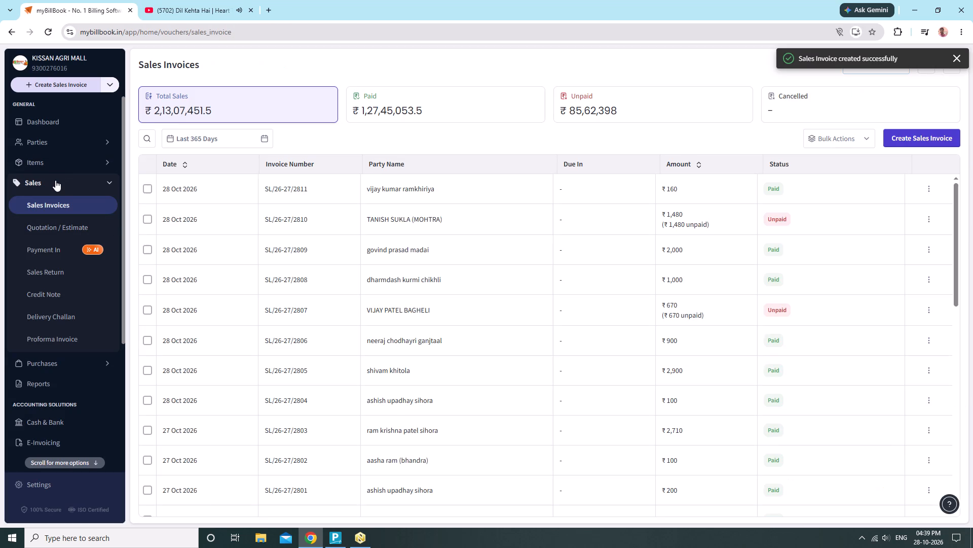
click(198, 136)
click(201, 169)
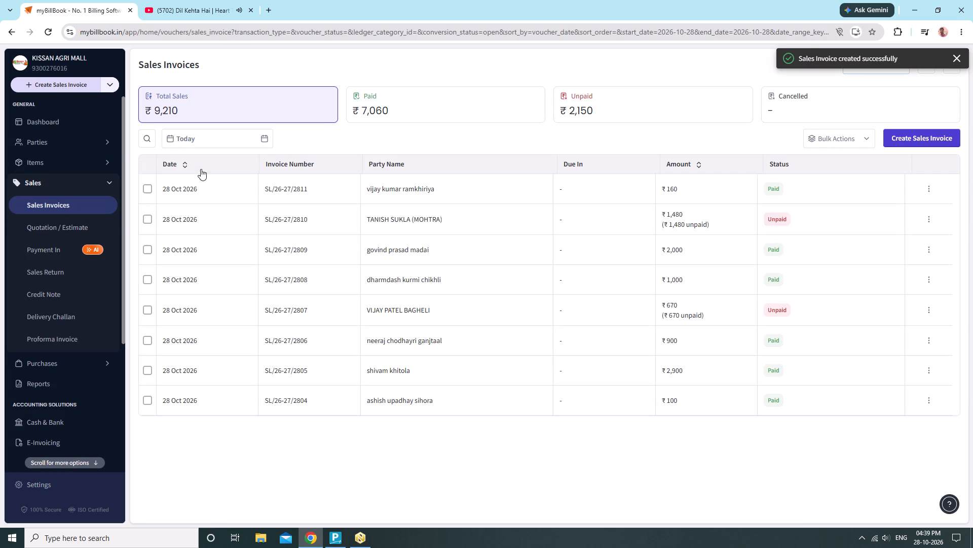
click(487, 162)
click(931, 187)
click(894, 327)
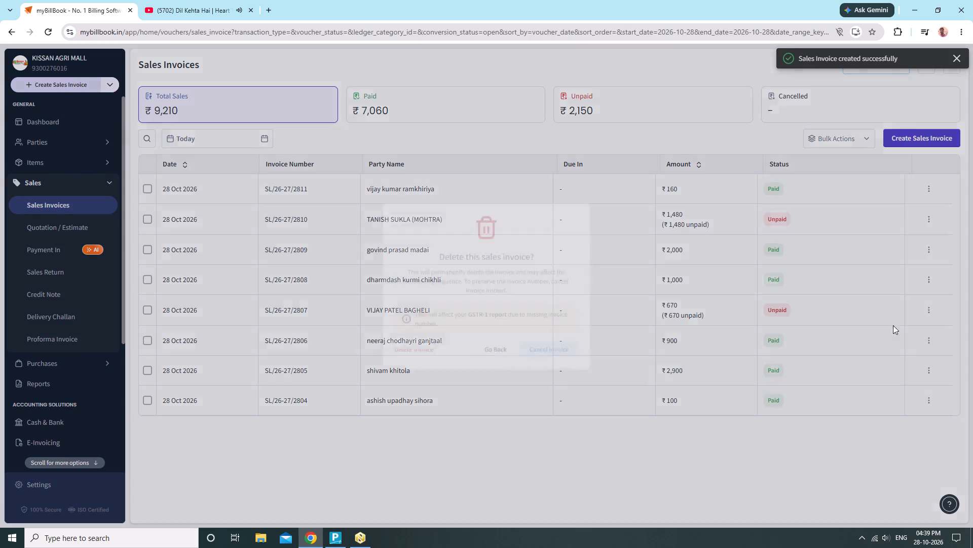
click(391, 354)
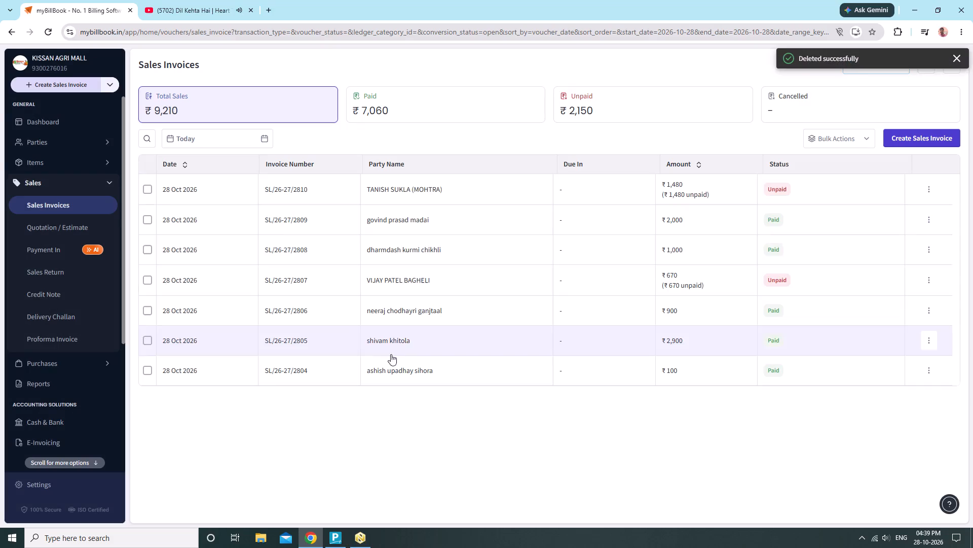
Check rahul misti medium and Admiral (Shivalik) 2 gm in the inventory by searching the items for "mis" and "admi".
click(35, 151)
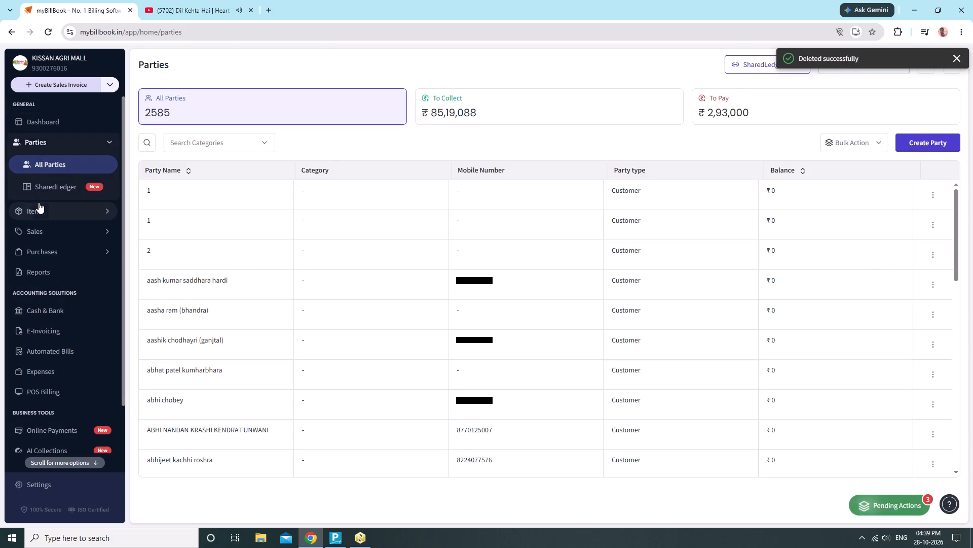
click(39, 208)
click(183, 147)
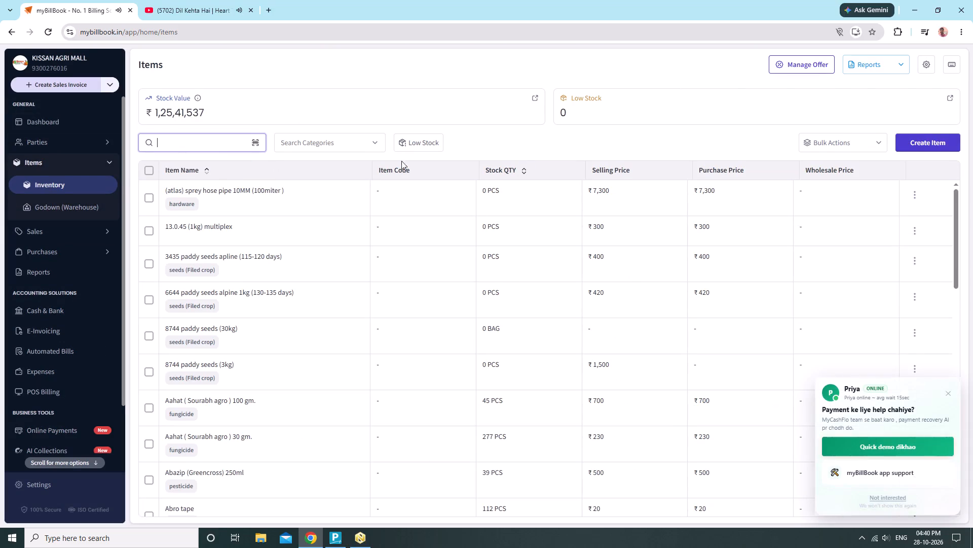
text(mi)
key(s)
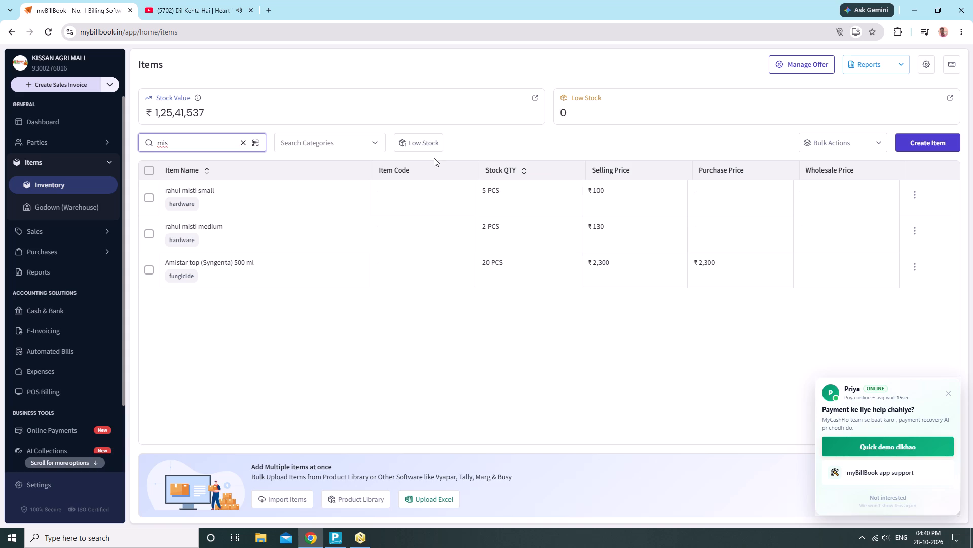
click(912, 237)
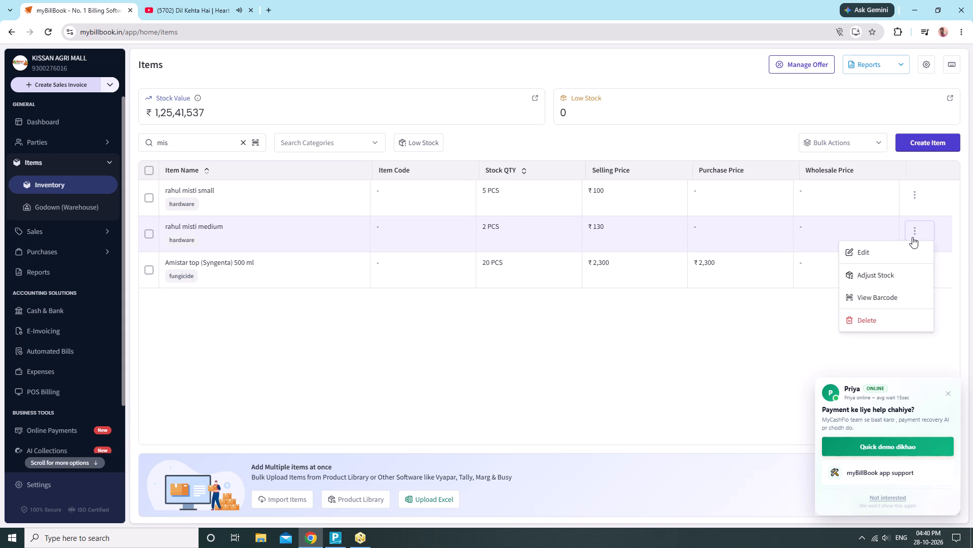
click(572, 342)
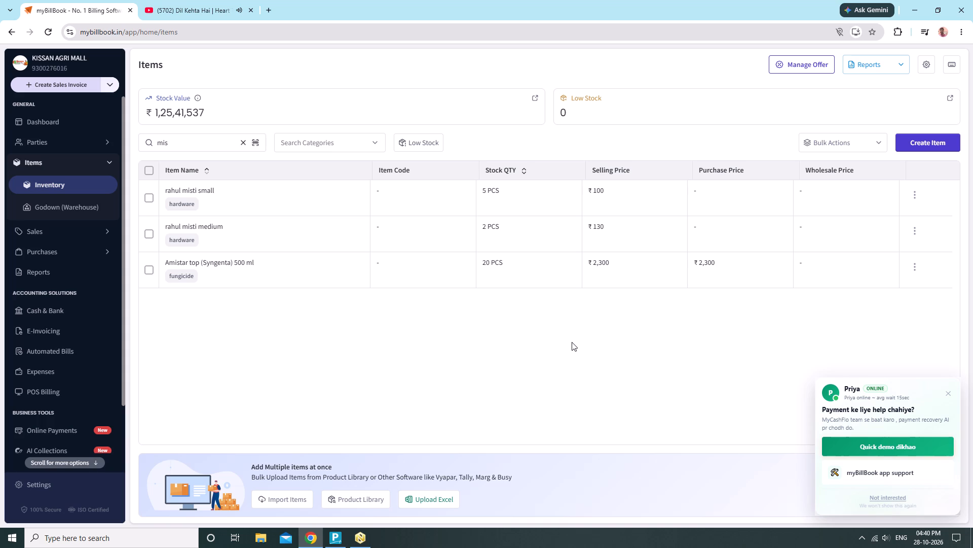
click(243, 140)
text(ad)
text(mi)
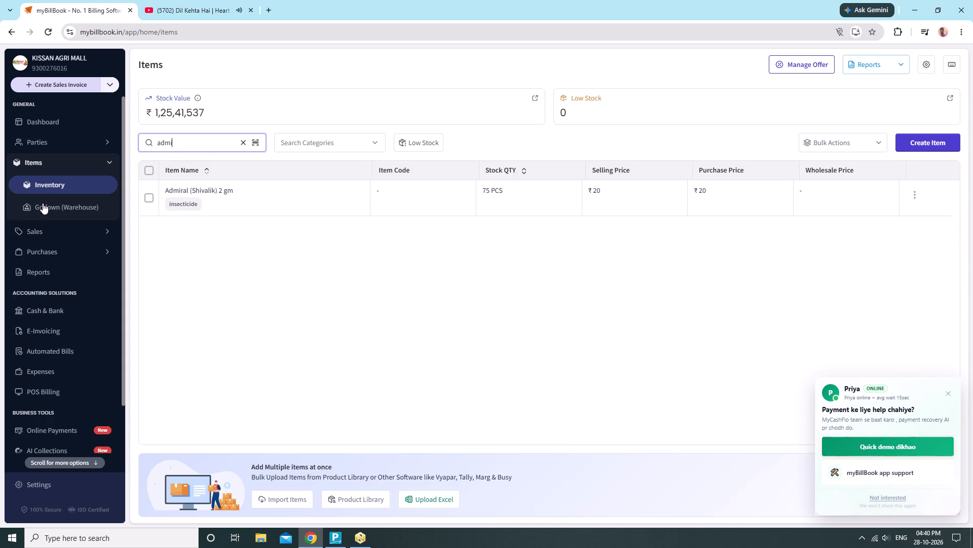
click(46, 162)
Start a new sales invoice.
click(62, 92)
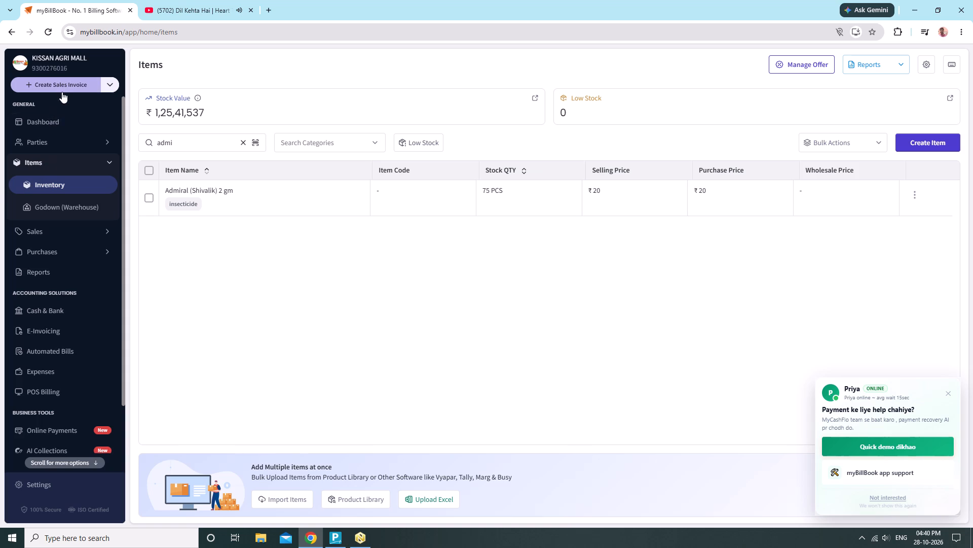
click(69, 87)
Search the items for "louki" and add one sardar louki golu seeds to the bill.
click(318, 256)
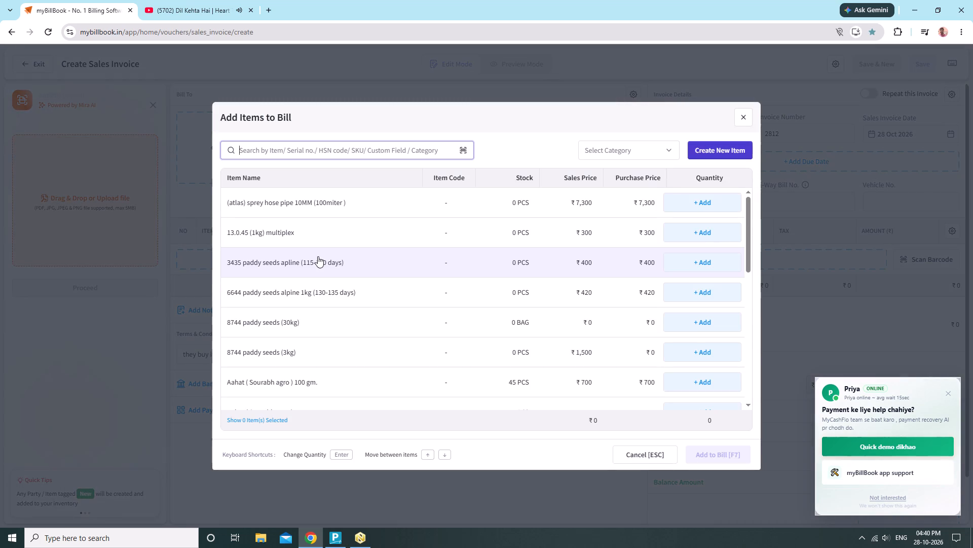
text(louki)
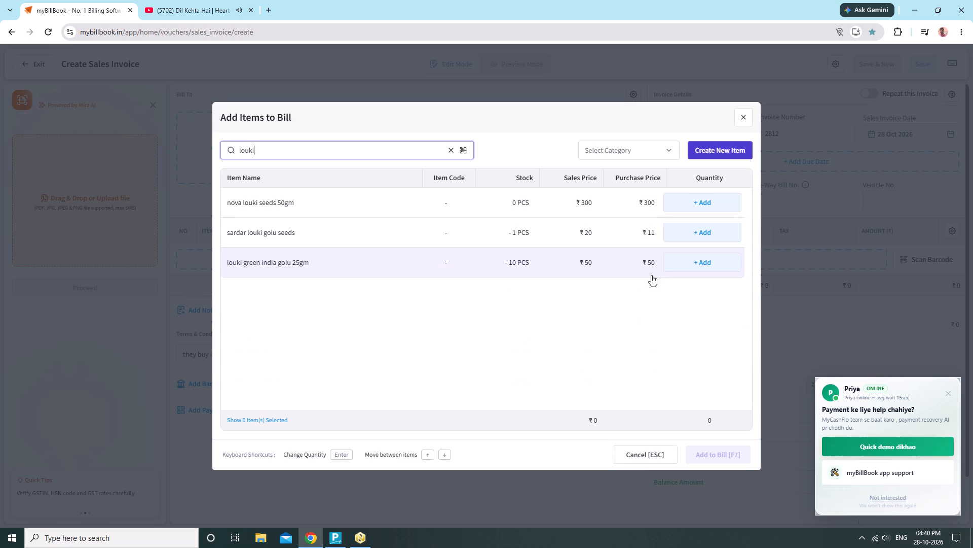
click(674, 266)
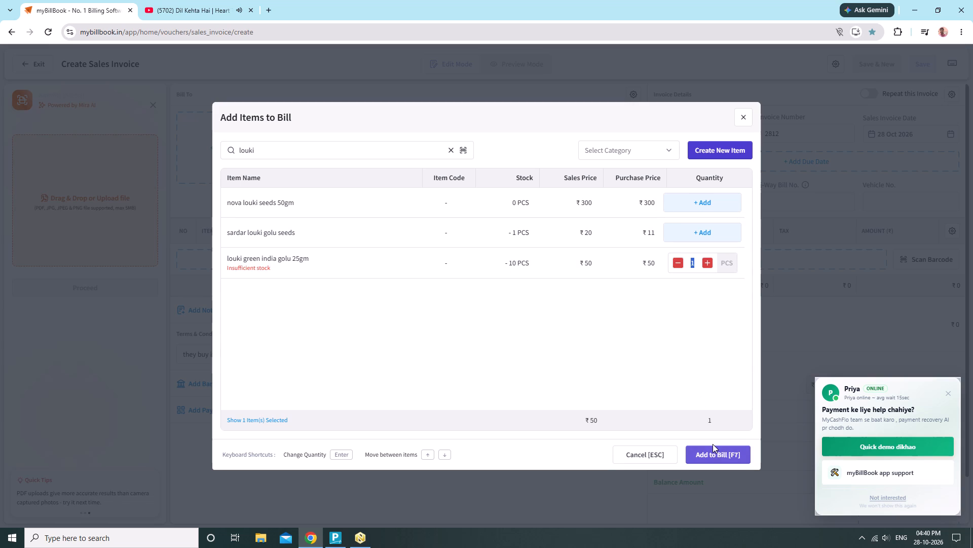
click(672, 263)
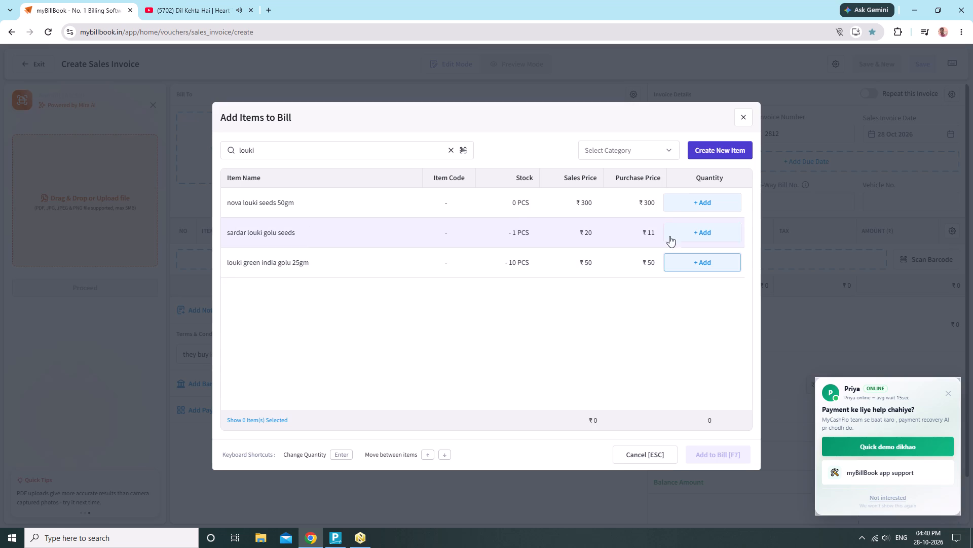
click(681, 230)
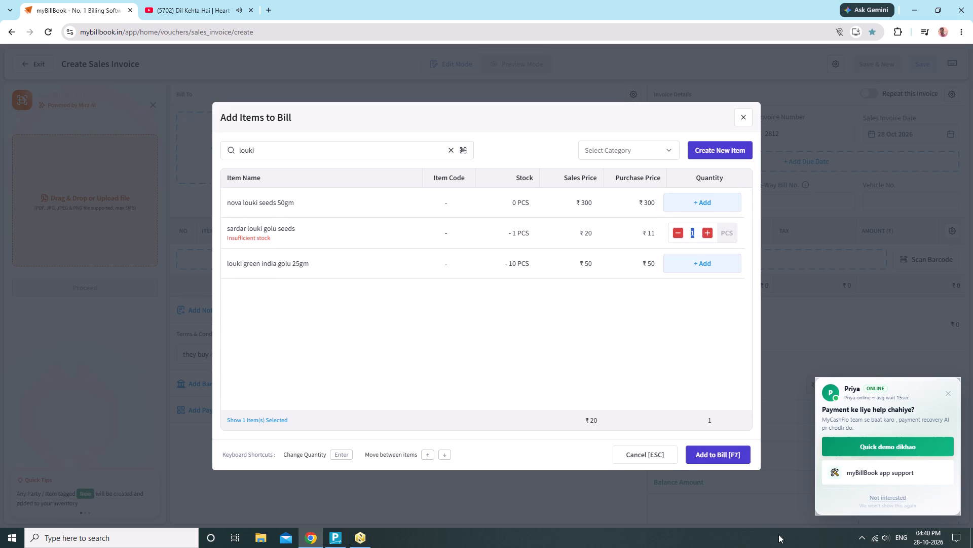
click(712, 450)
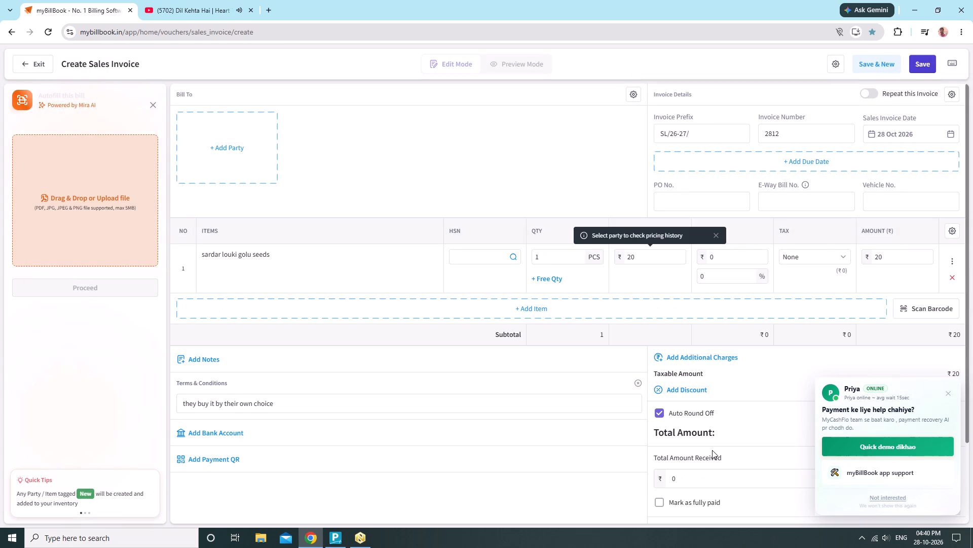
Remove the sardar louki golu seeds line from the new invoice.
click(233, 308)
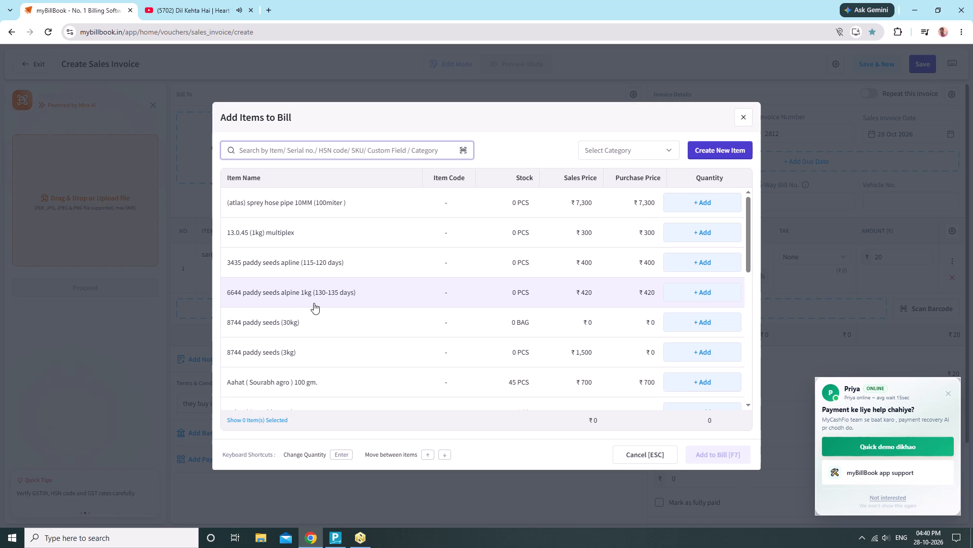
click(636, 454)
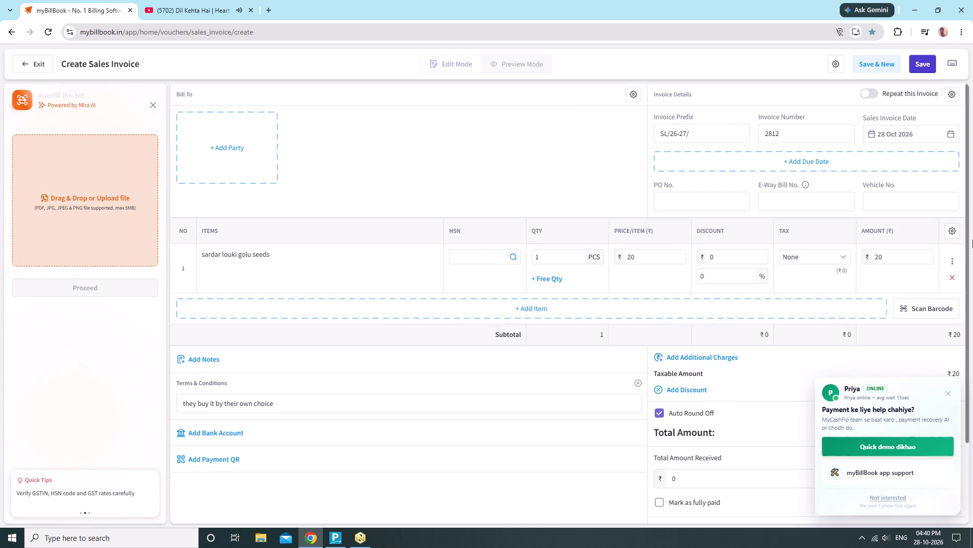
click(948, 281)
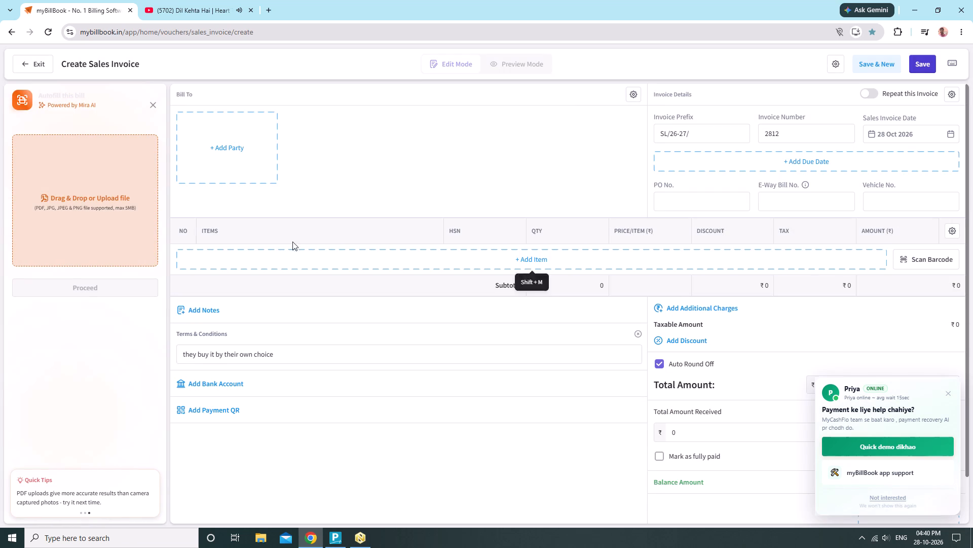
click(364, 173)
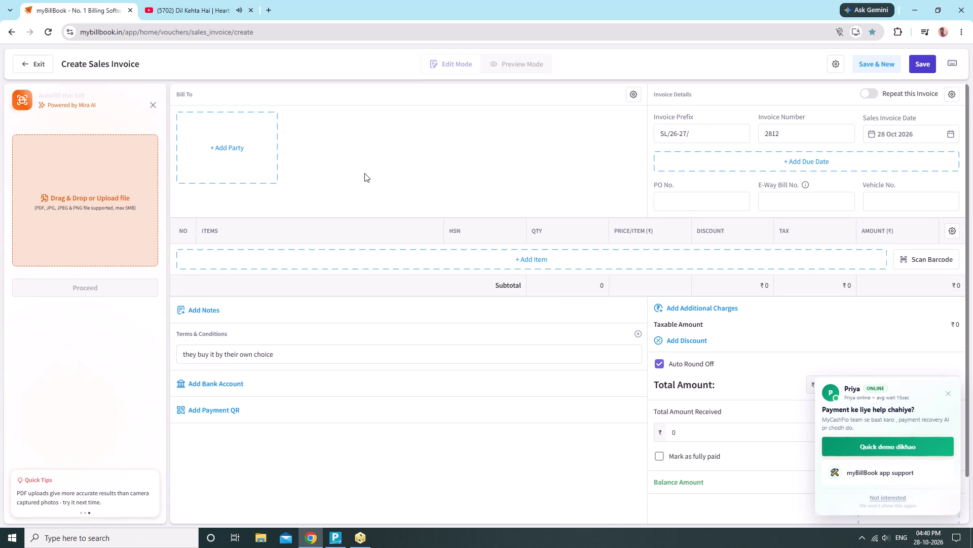
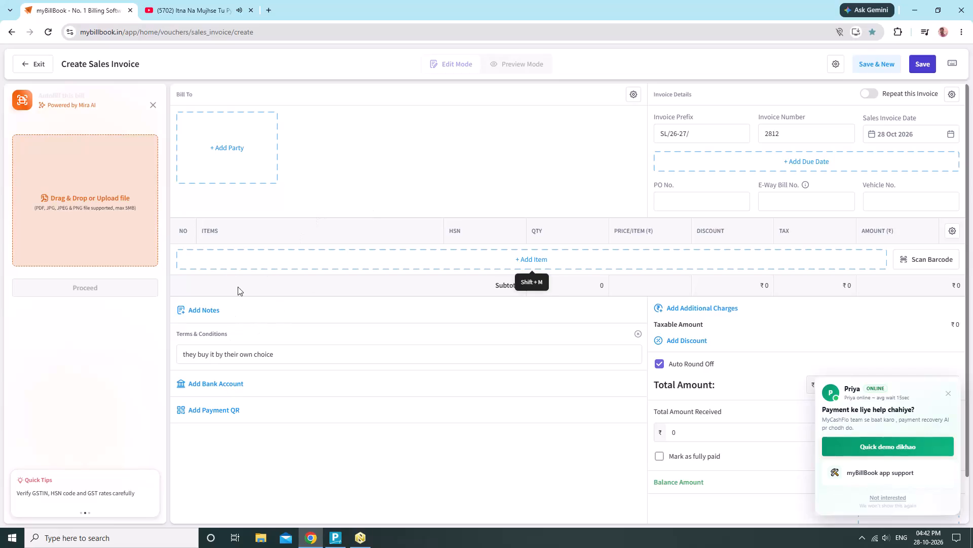
Search the items for "teto" and add one Teton (Greencross) 100ml to the bill.
click(243, 265)
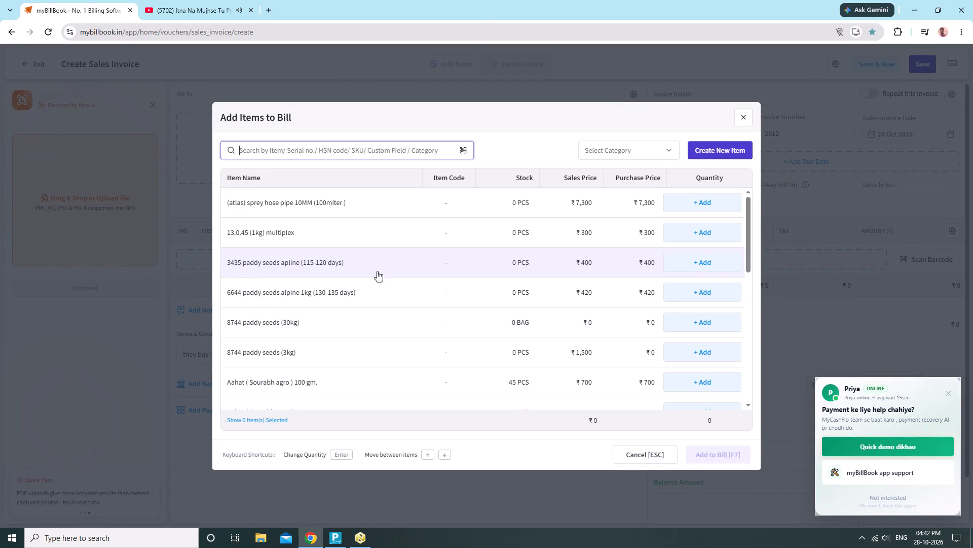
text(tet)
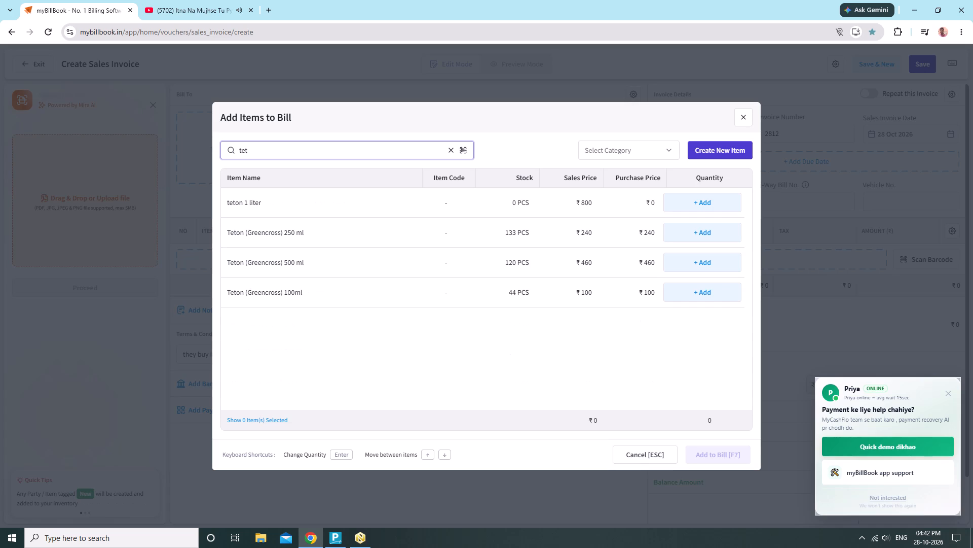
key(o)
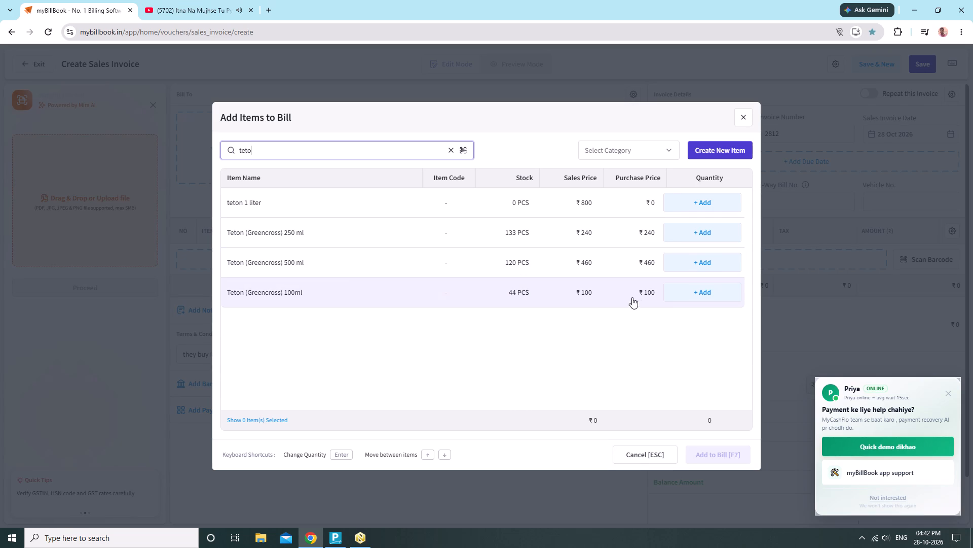
click(703, 295)
click(721, 452)
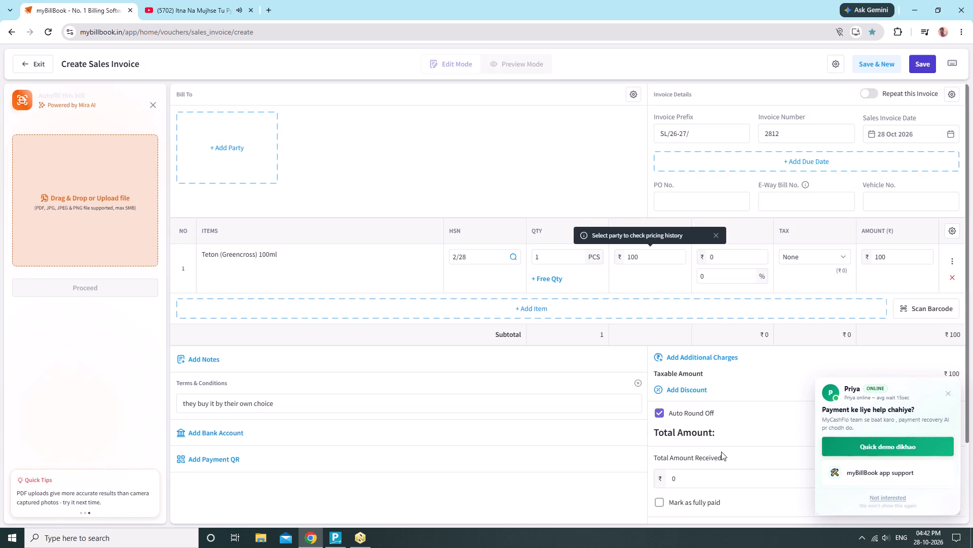
Search the items for "corag" and add one Coragen (FMC) 30 ml to the bill.
click(256, 305)
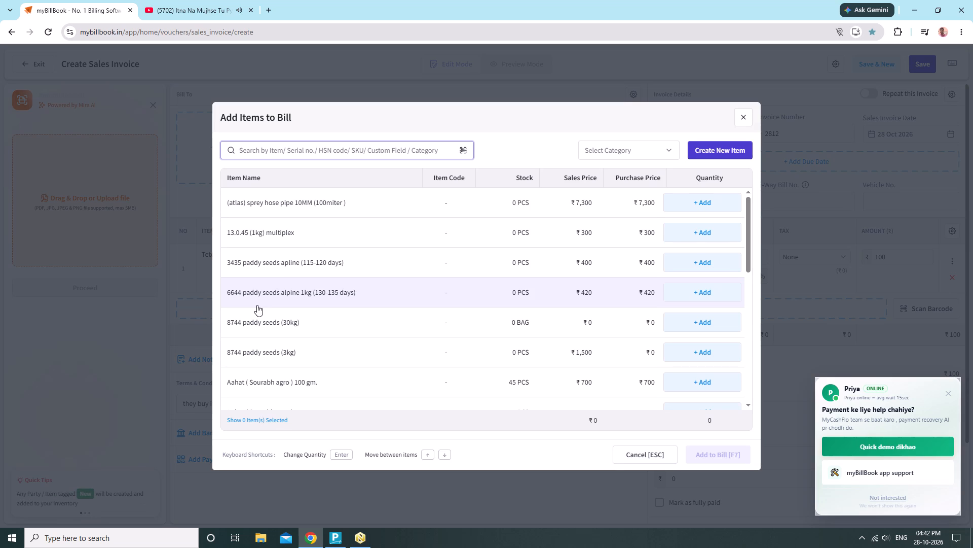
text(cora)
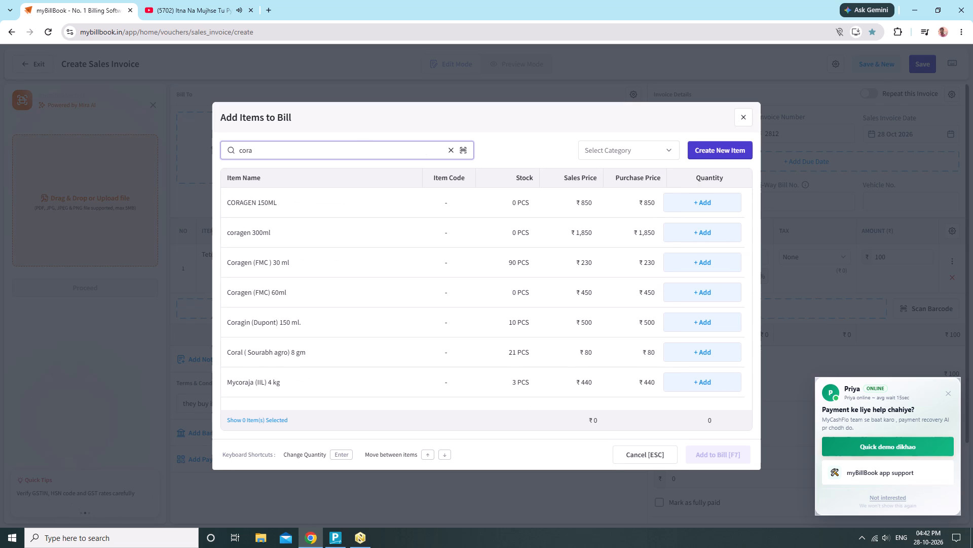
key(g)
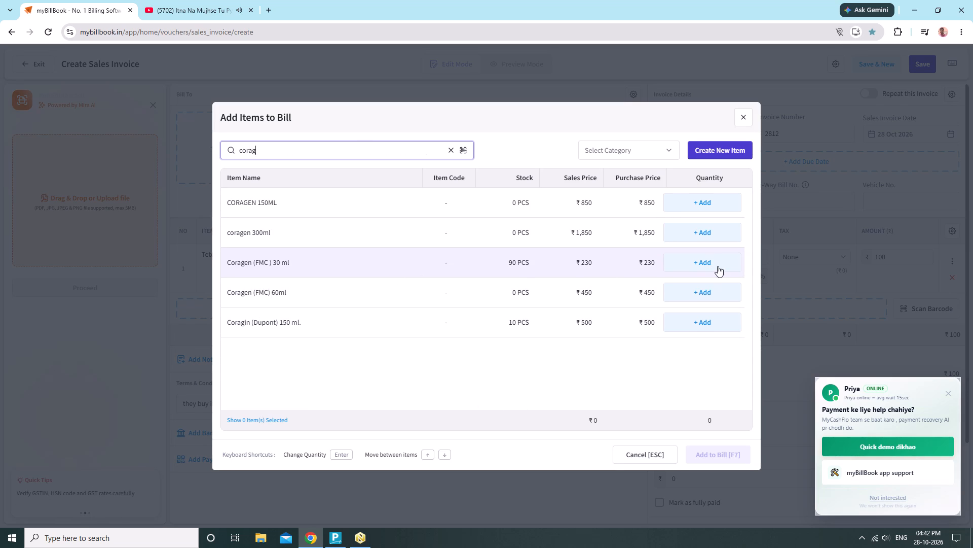
click(717, 266)
click(713, 451)
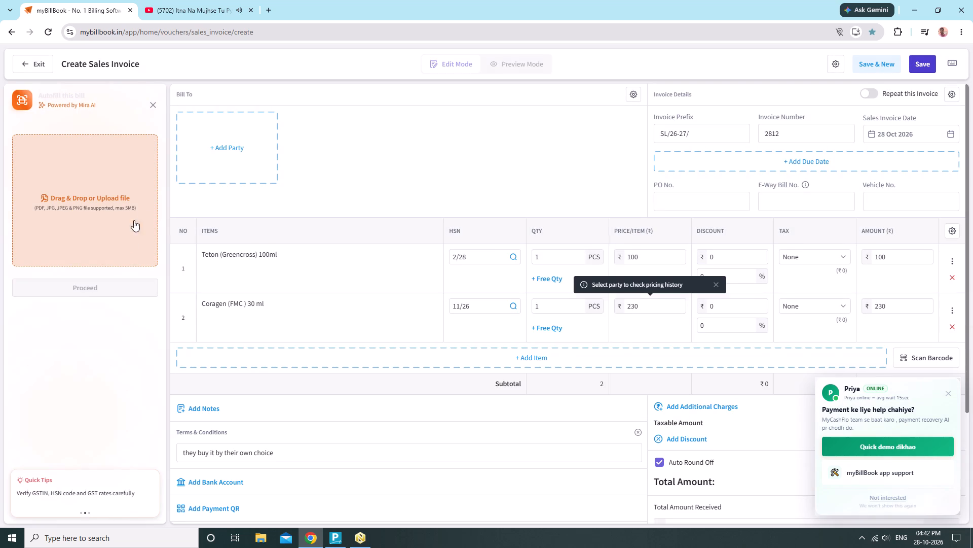
Search the parties for the Agariya customer's name and create the customer as a new party on this invoice.
click(240, 151)
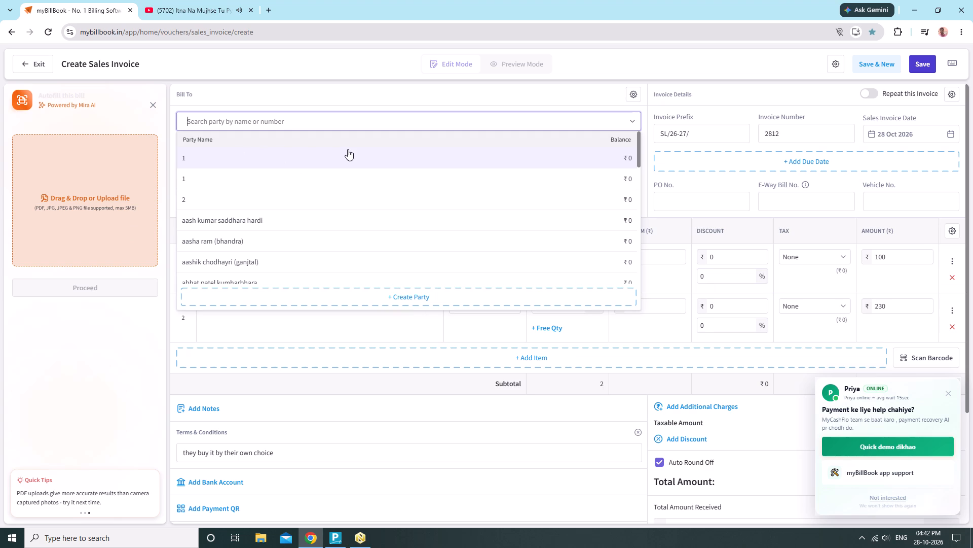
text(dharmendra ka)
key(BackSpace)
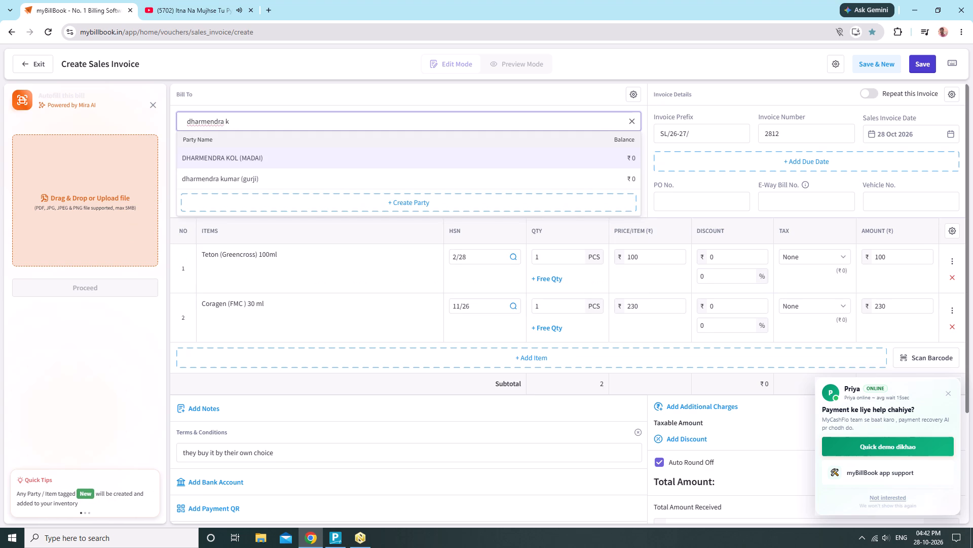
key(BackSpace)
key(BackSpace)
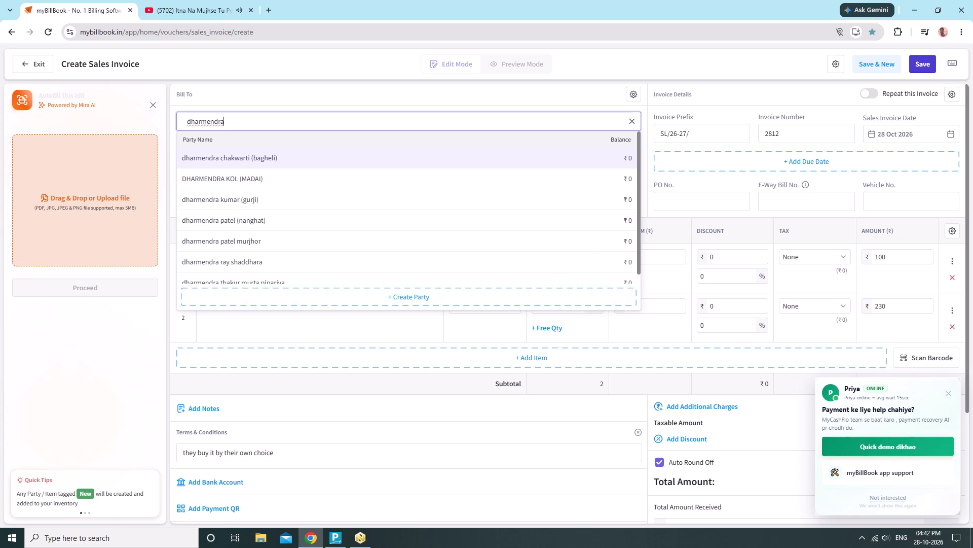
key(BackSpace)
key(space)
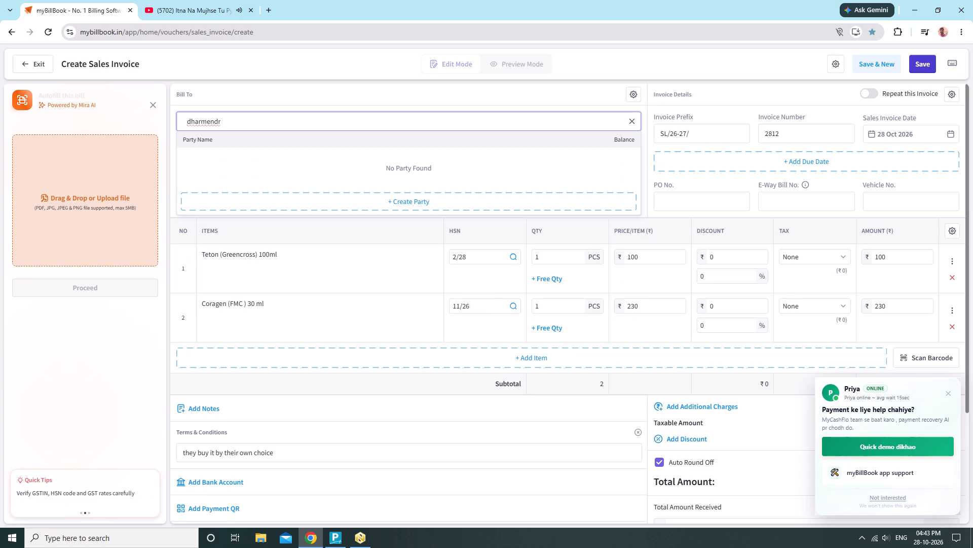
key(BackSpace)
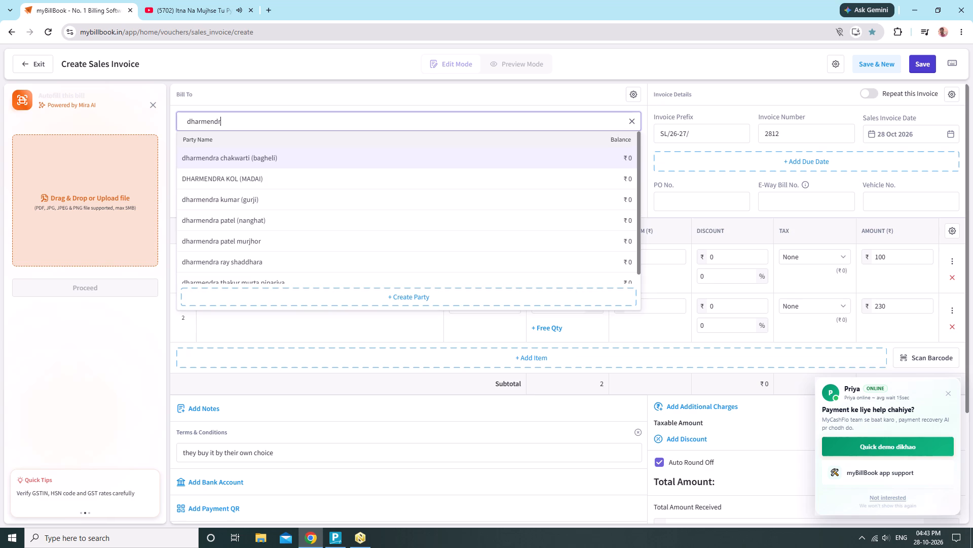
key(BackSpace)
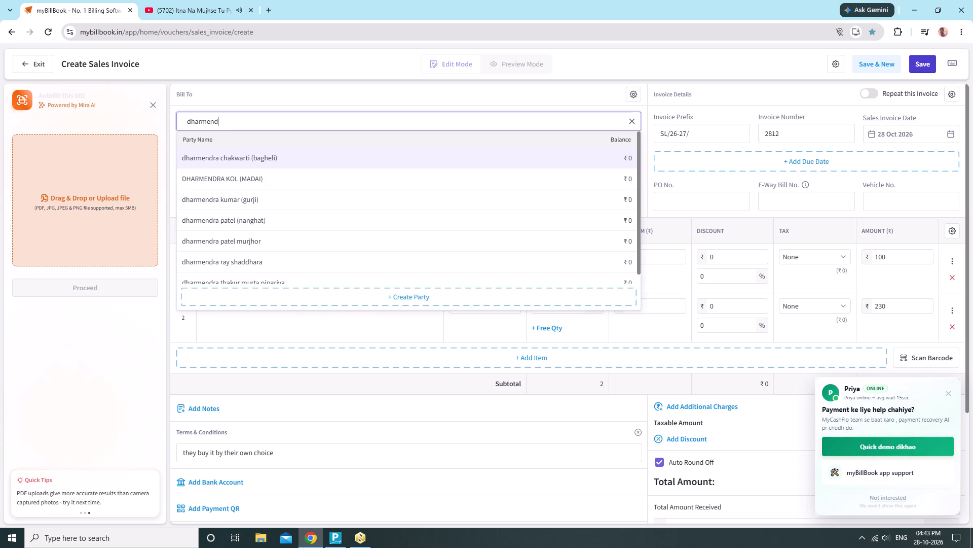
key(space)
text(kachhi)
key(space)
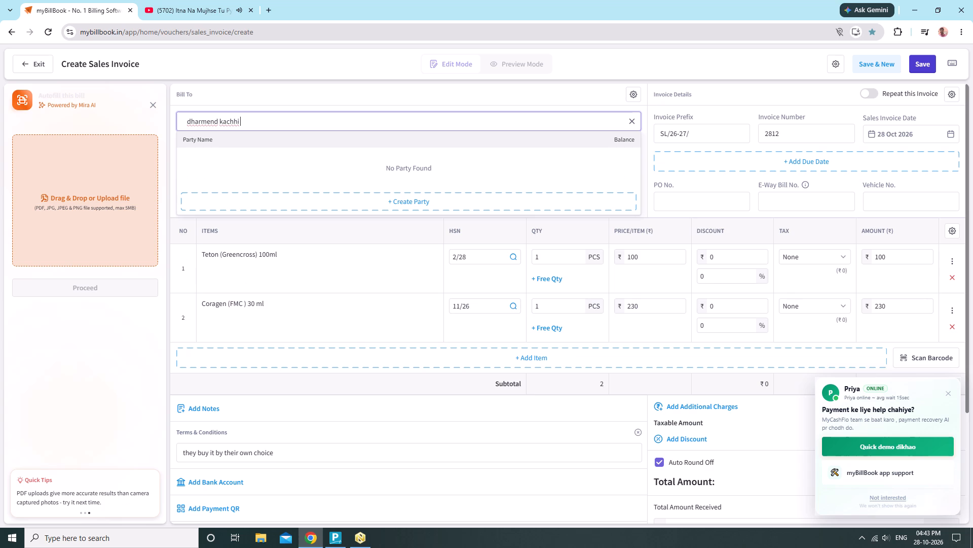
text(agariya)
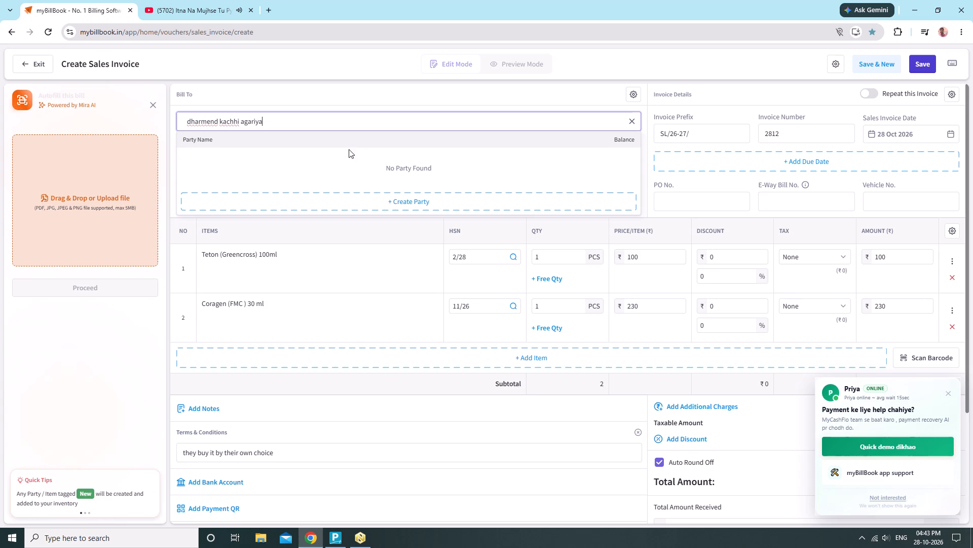
click(217, 124)
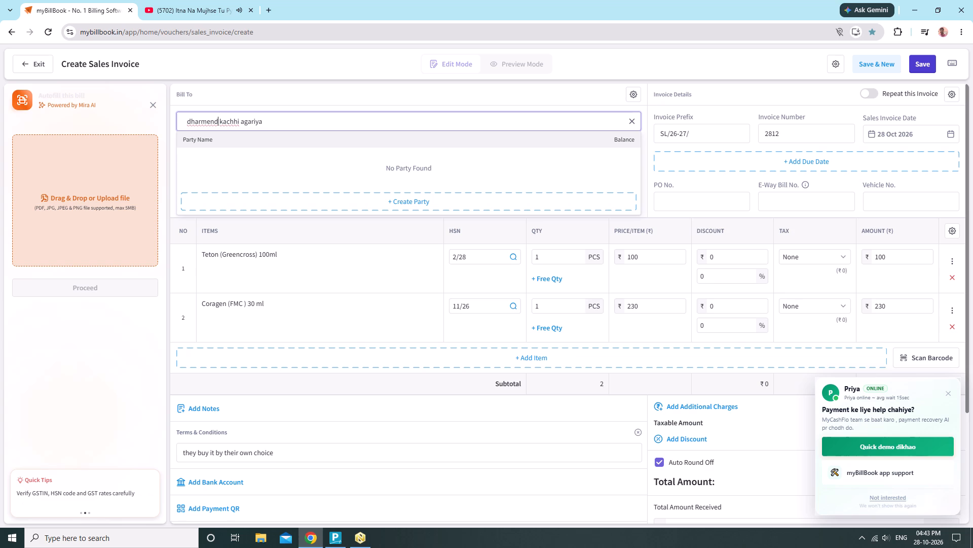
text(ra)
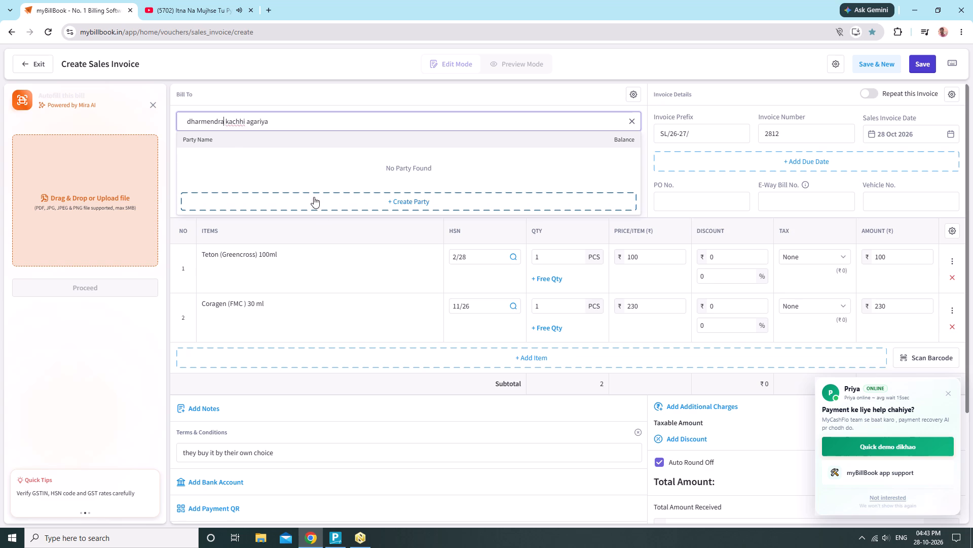
click(331, 207)
click(669, 434)
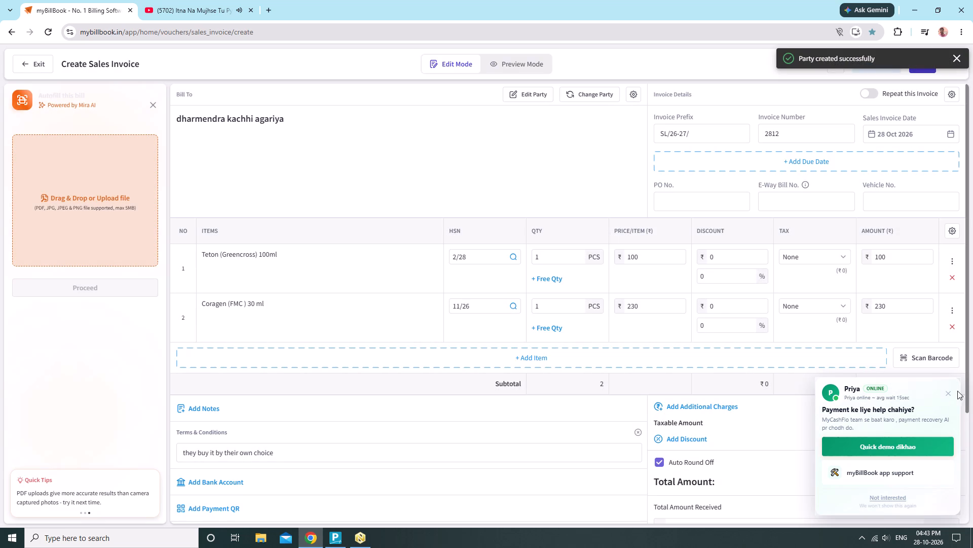
Dismiss the support chat popup, mark the invoice as fully paid in cash and save it.
click(951, 393)
scroll(728, 481, down, 4)
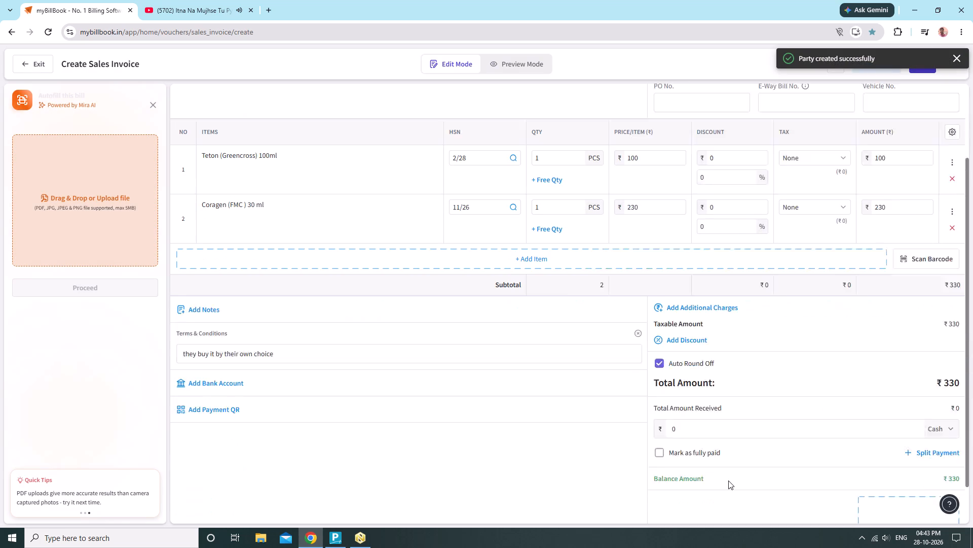
click(655, 404)
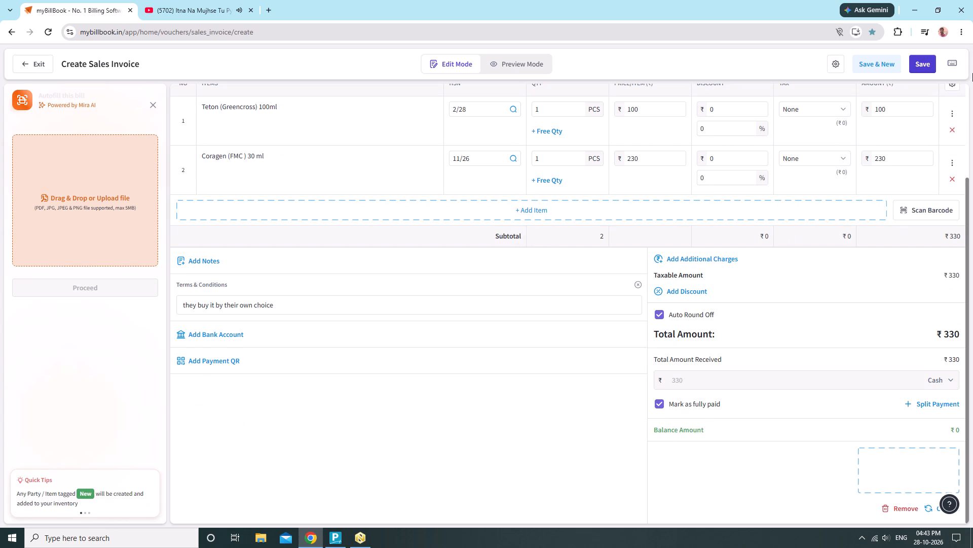
click(919, 61)
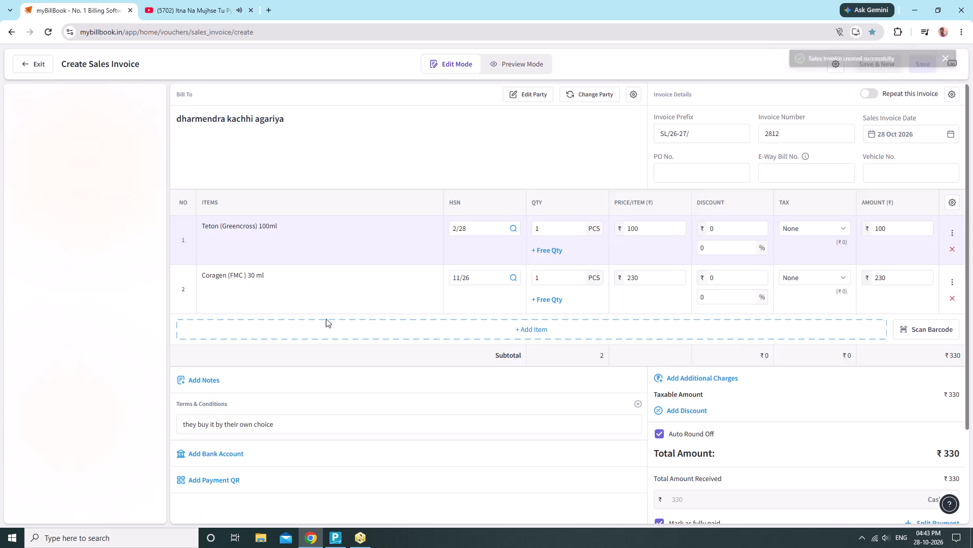
Print the saved sales invoice and look over its on-screen copy.
click(276, 94)
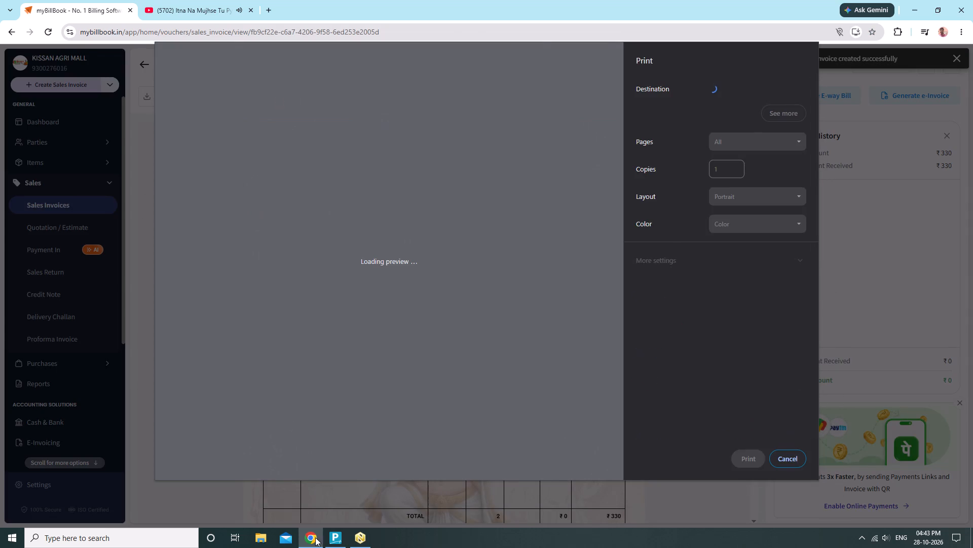
click(750, 454)
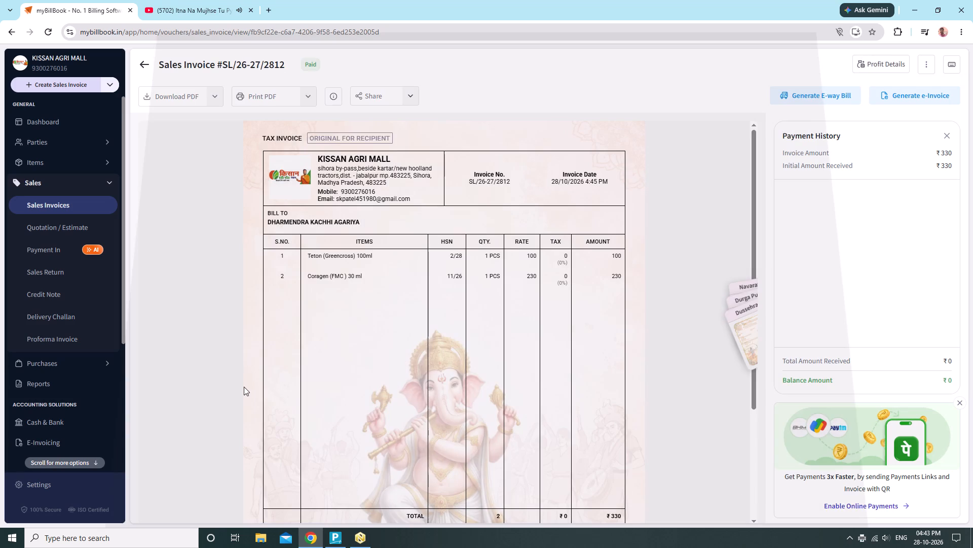
scroll(248, 387, down, 1)
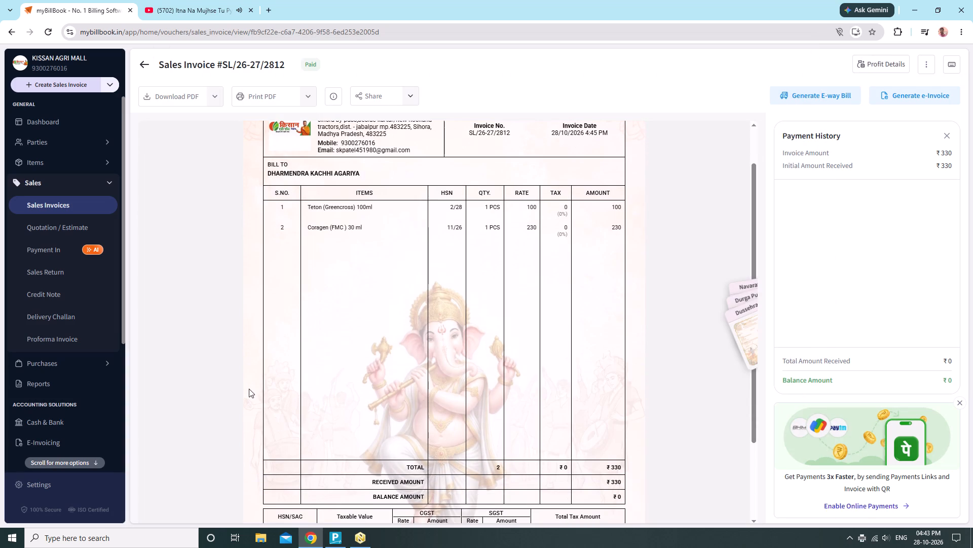
scroll(249, 389, up, 3)
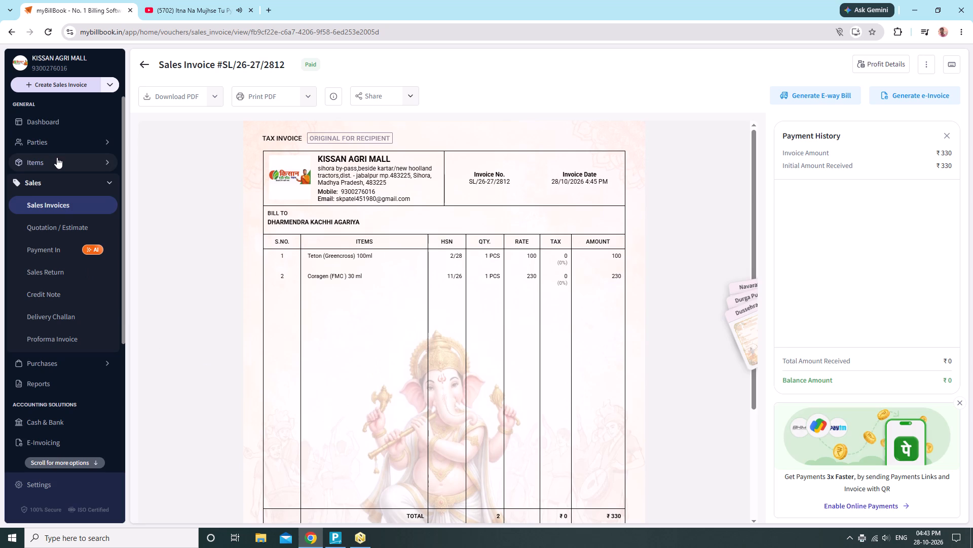
Start a new sales invoice and add three Seed tray - 98 cell, found by searching the items for "seed t".
click(67, 86)
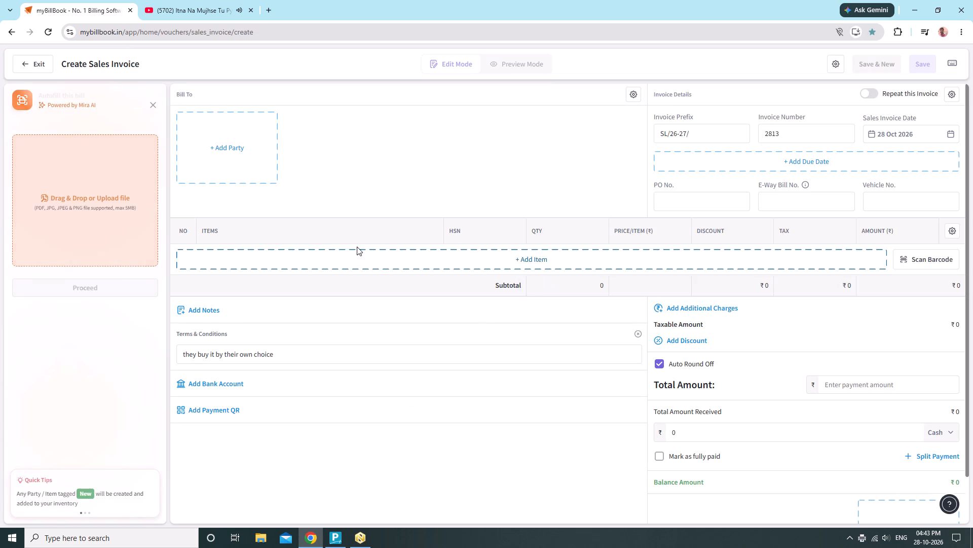
click(359, 262)
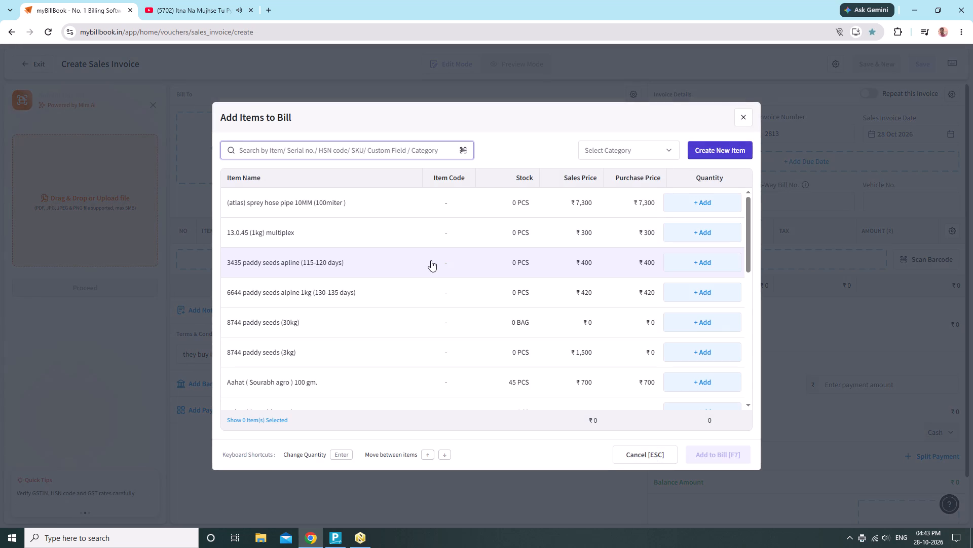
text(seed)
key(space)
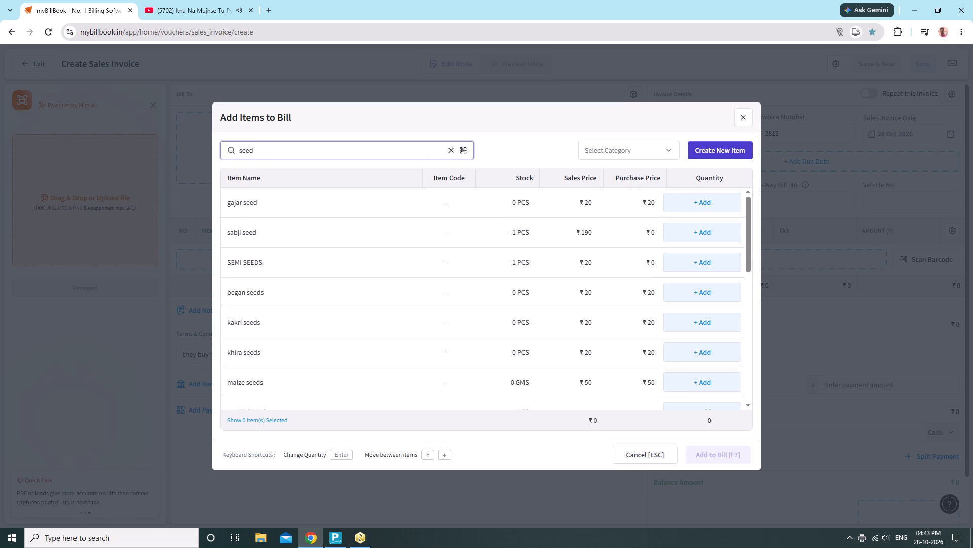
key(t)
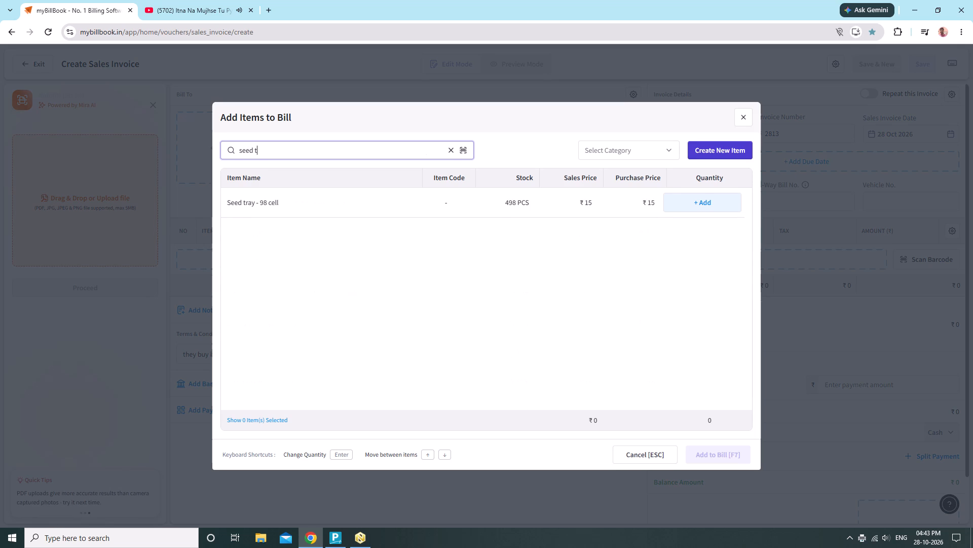
click(700, 209)
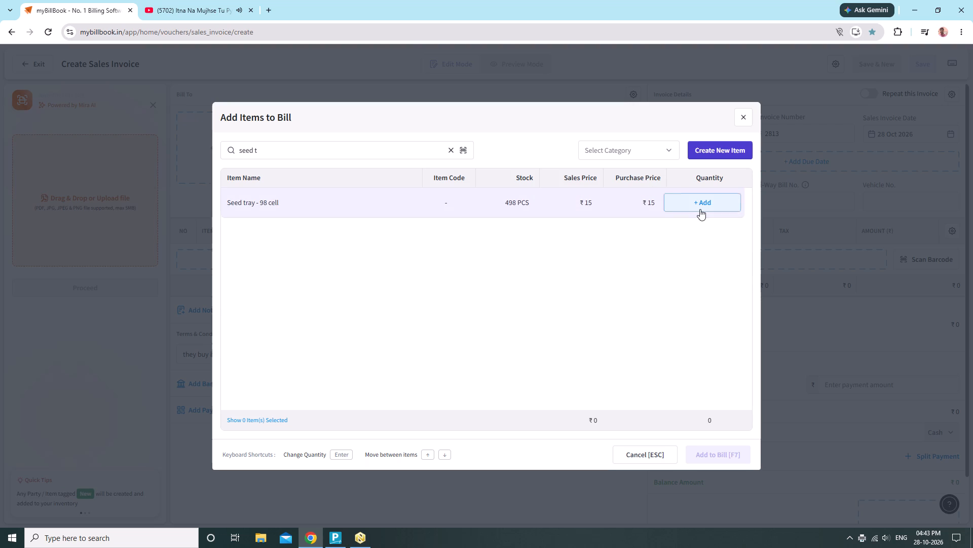
double_click(708, 203)
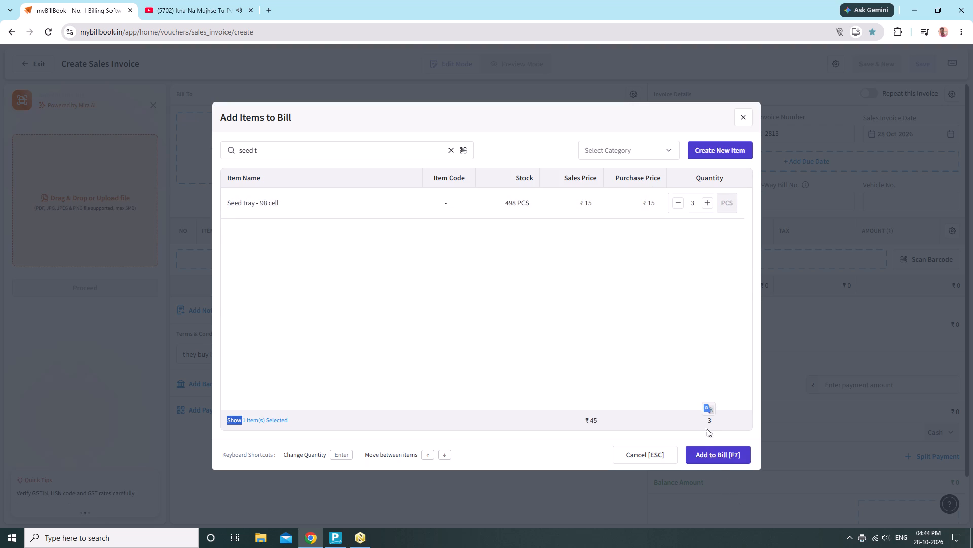
click(718, 458)
click(370, 154)
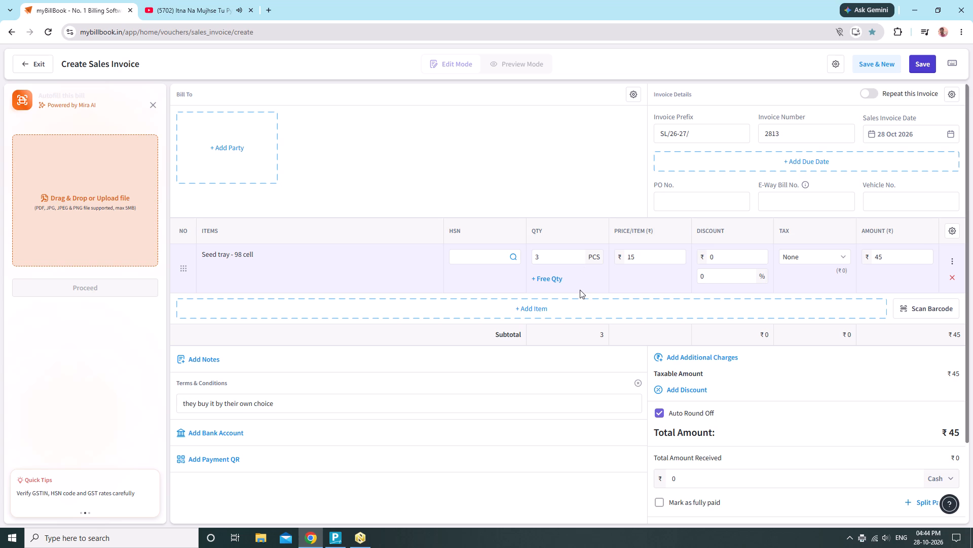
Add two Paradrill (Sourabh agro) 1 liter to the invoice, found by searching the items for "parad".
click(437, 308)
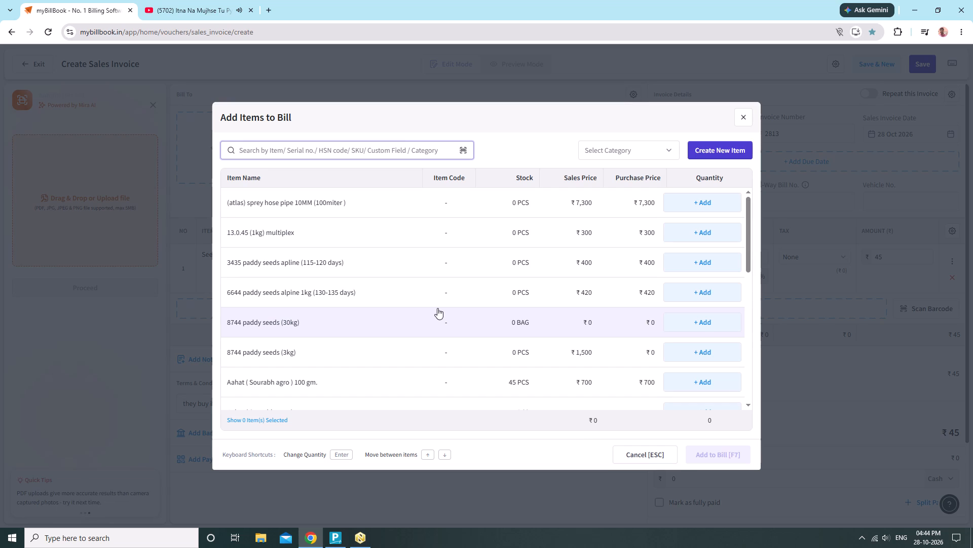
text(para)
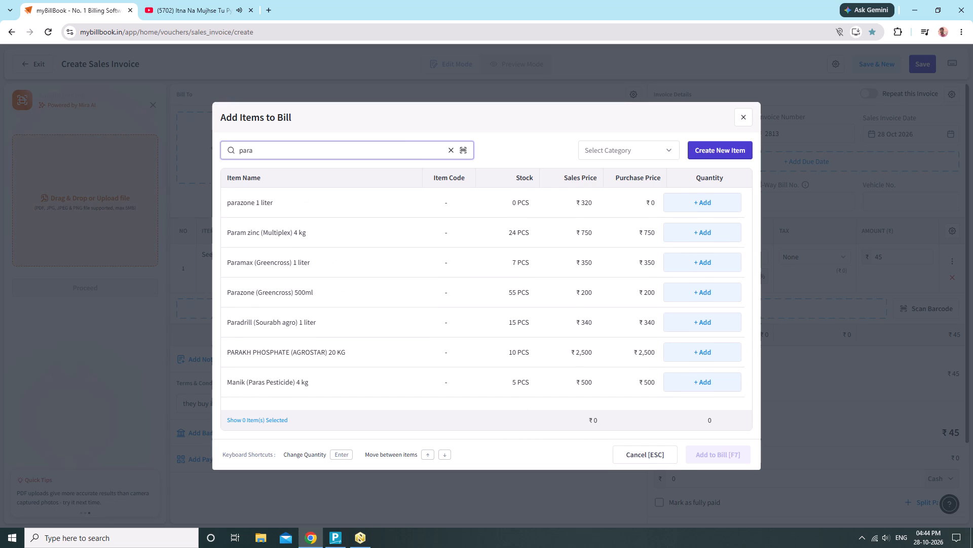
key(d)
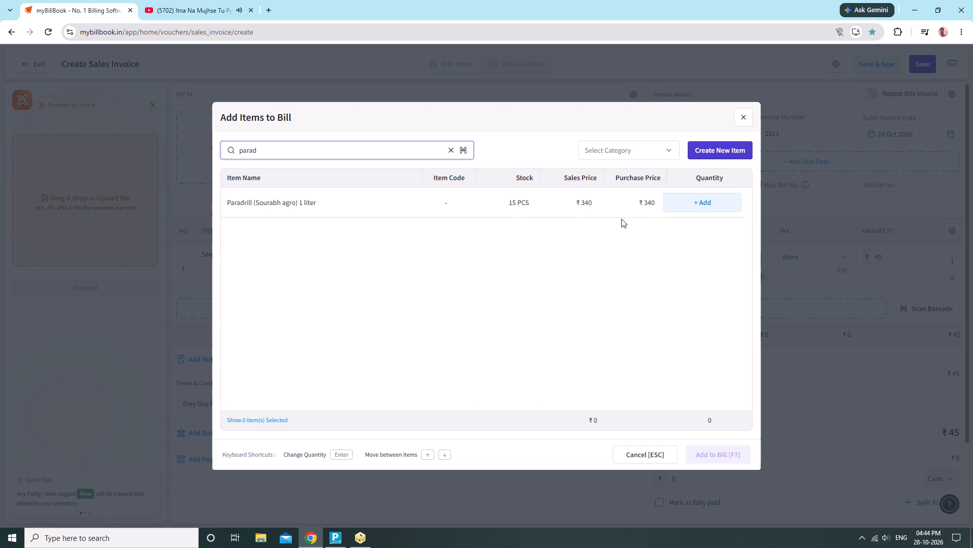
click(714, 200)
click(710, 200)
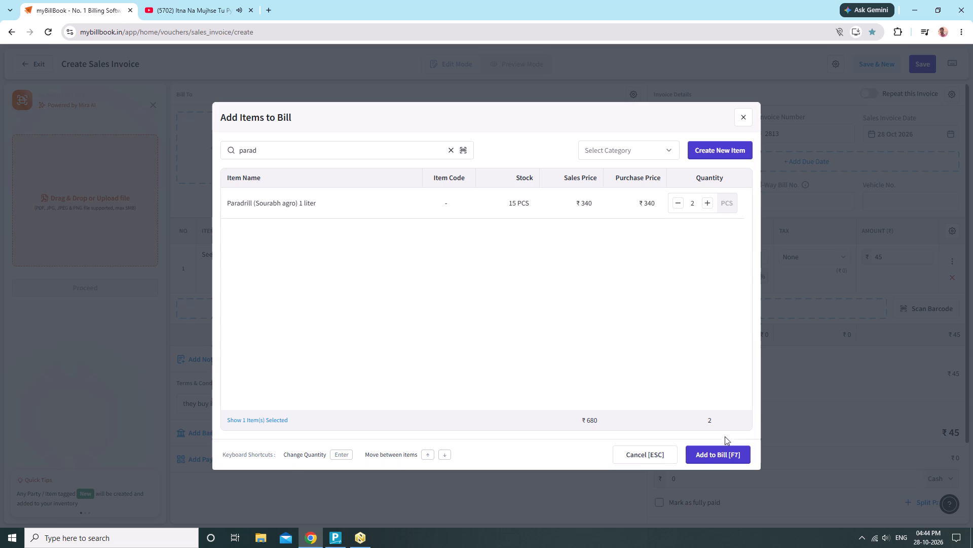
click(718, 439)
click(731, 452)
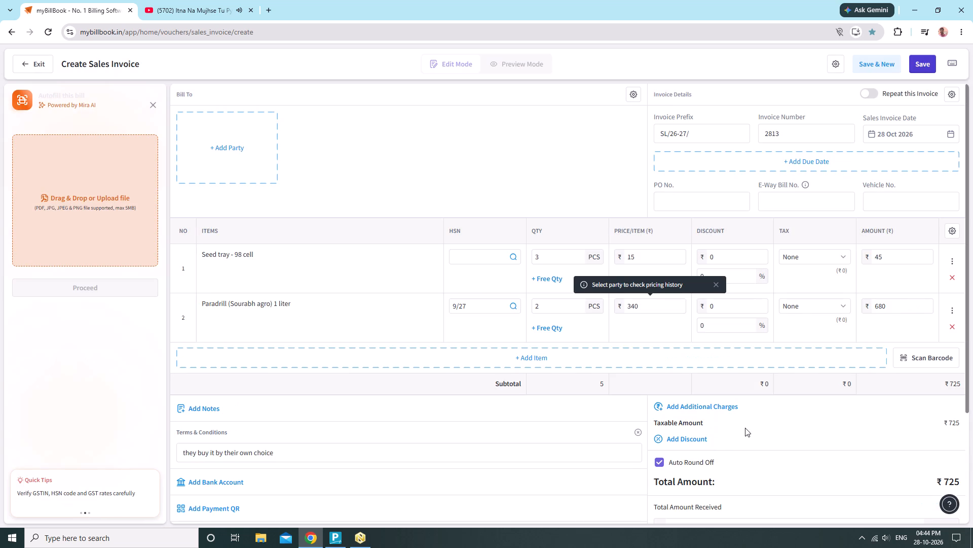
Add an after-tax discount of ₹5 to the invoice.
click(467, 212)
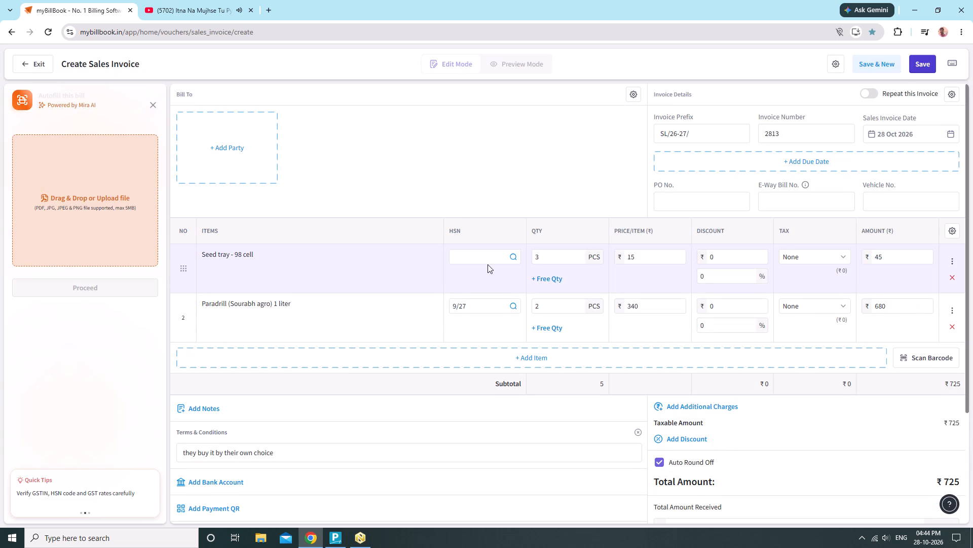
scroll(488, 264, down, 3)
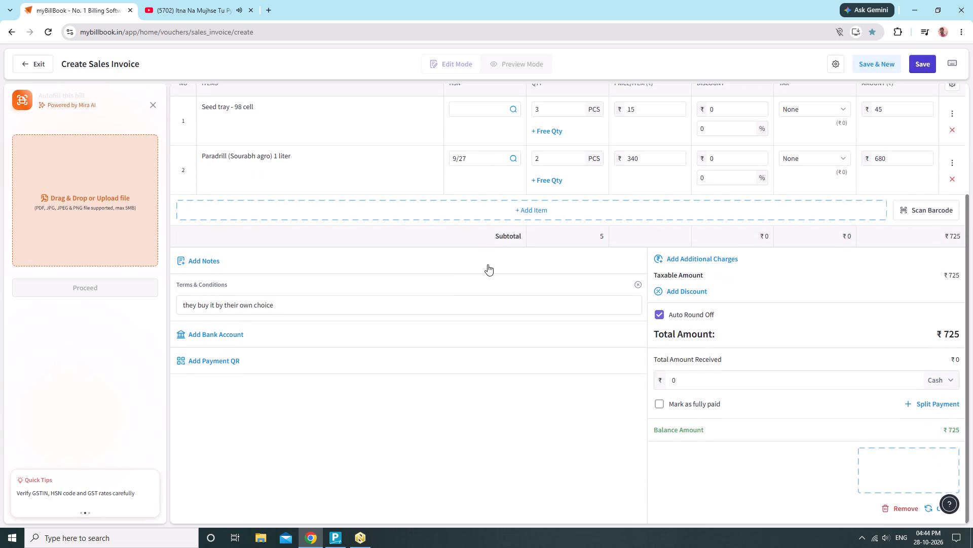
click(683, 297)
click(688, 292)
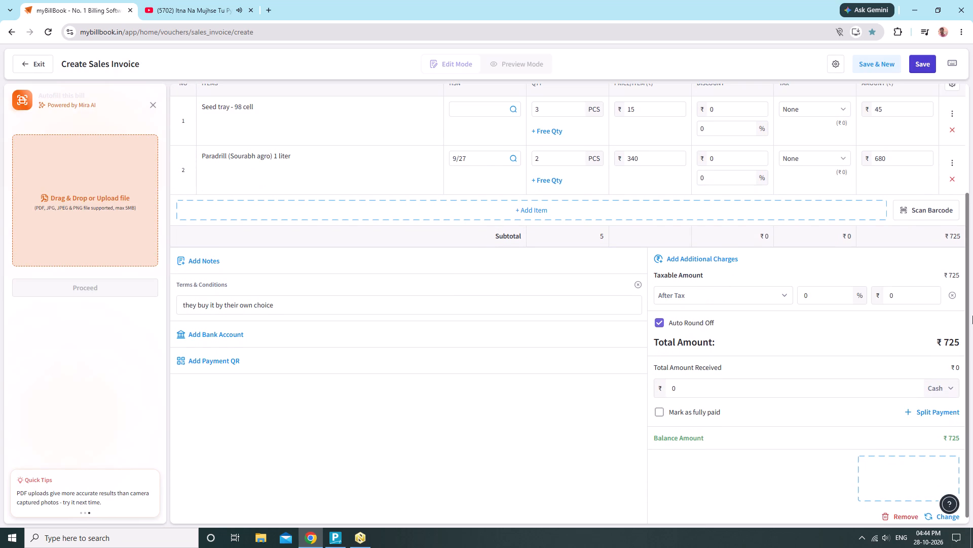
click(914, 290)
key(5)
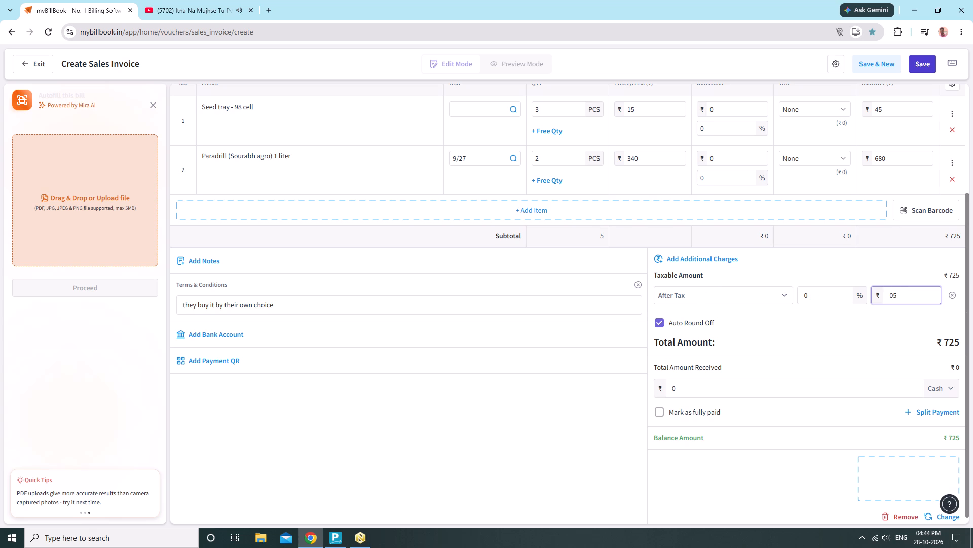
scroll(919, 311, down, 5)
scroll(489, 409, up, 8)
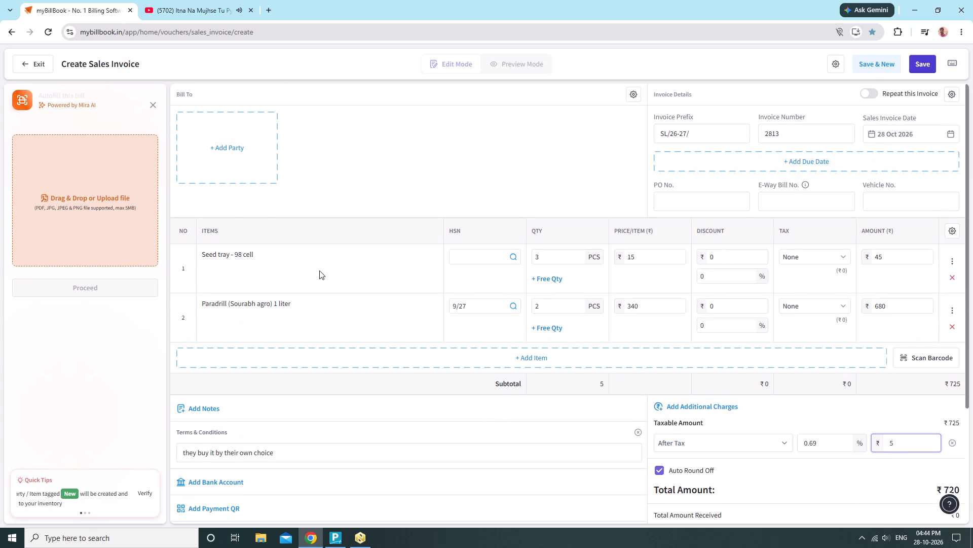
Set the bill-to party to the first party named 1 in the party list.
click(259, 178)
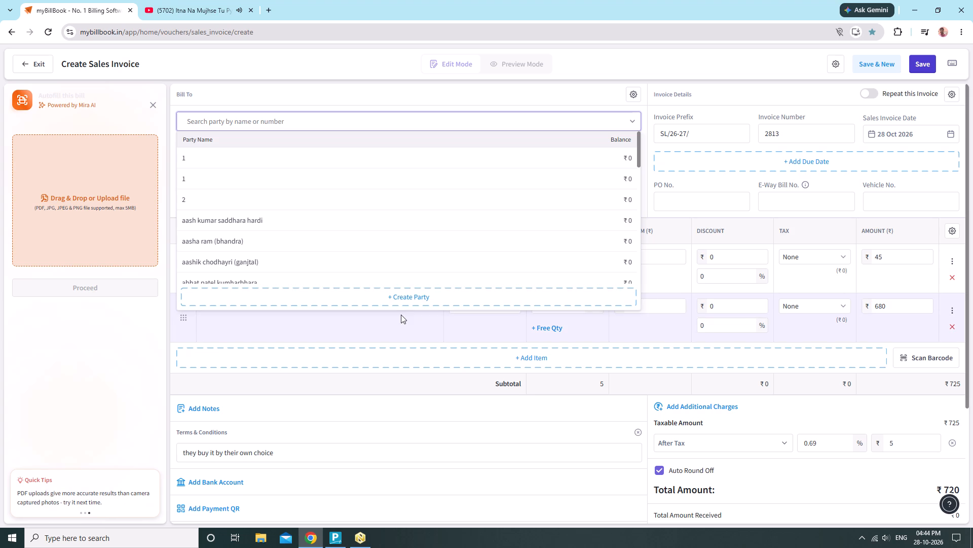
click(267, 149)
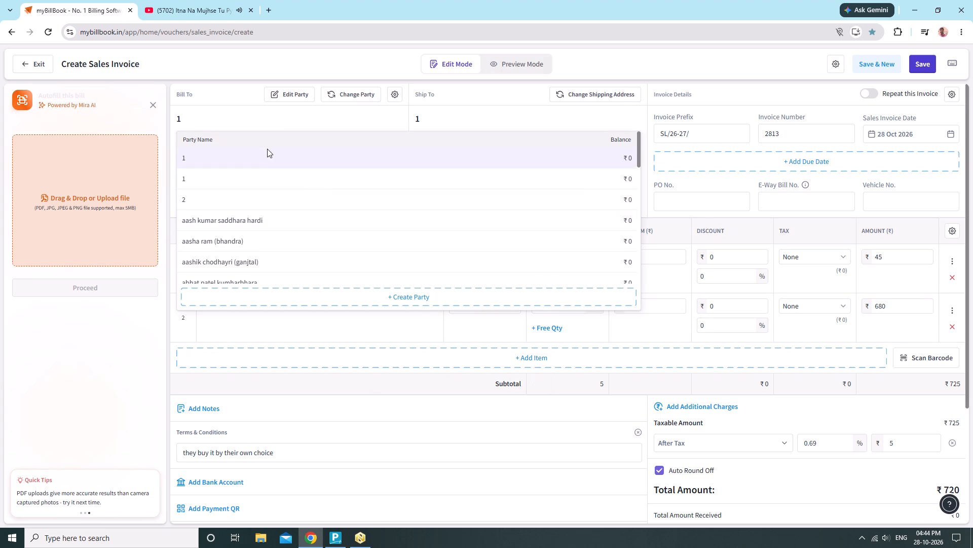
scroll(767, 283, down, 4)
scroll(762, 302, up, 4)
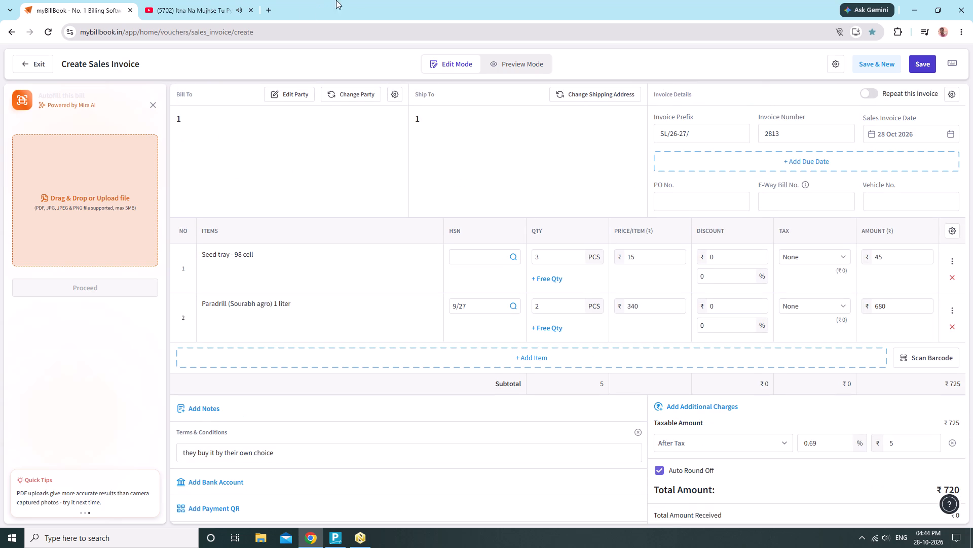
View today's sales invoices list in a new browser tab and return to the unsaved invoice.
click(267, 7)
double_click(432, 299)
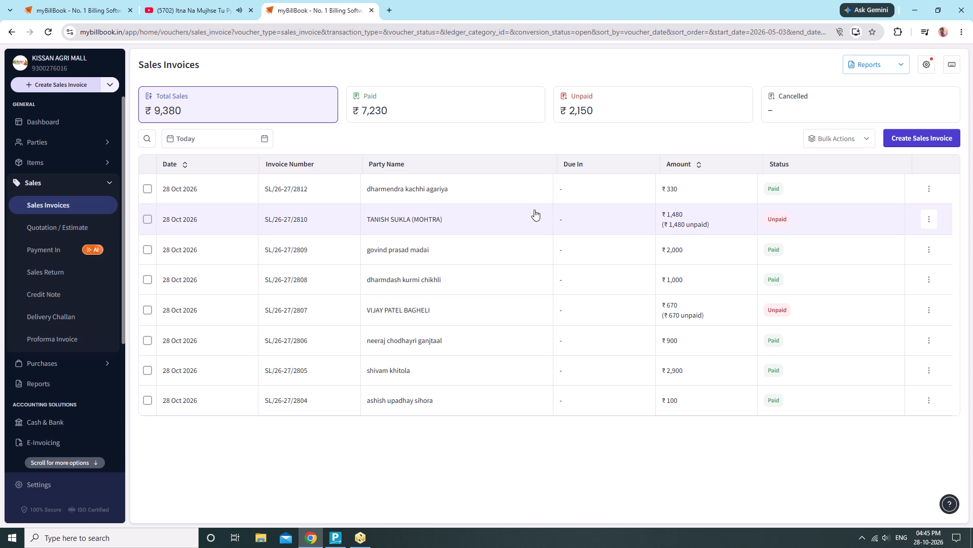
click(93, 10)
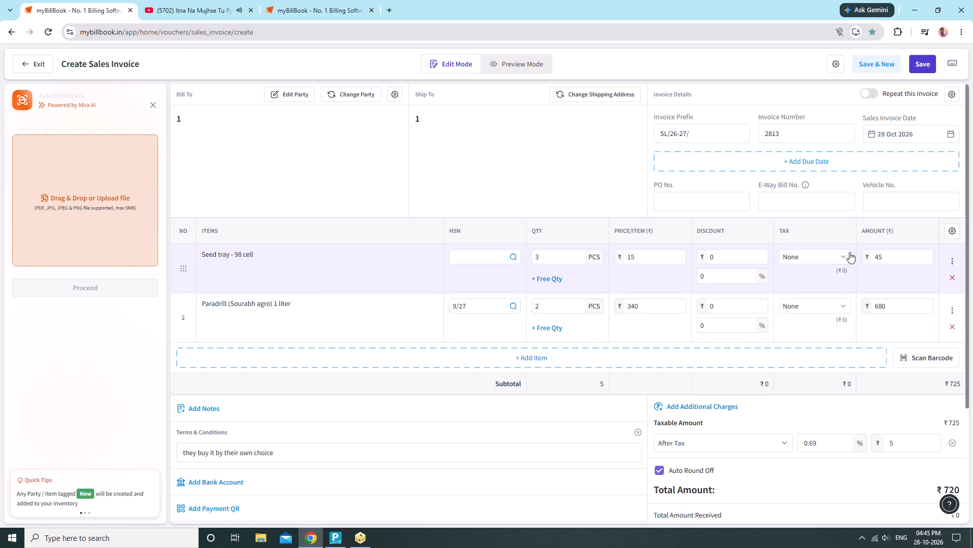
Replace the Paradrill line with two Paramax (Greencross) 1 liter, found by searching the items for "param".
click(953, 321)
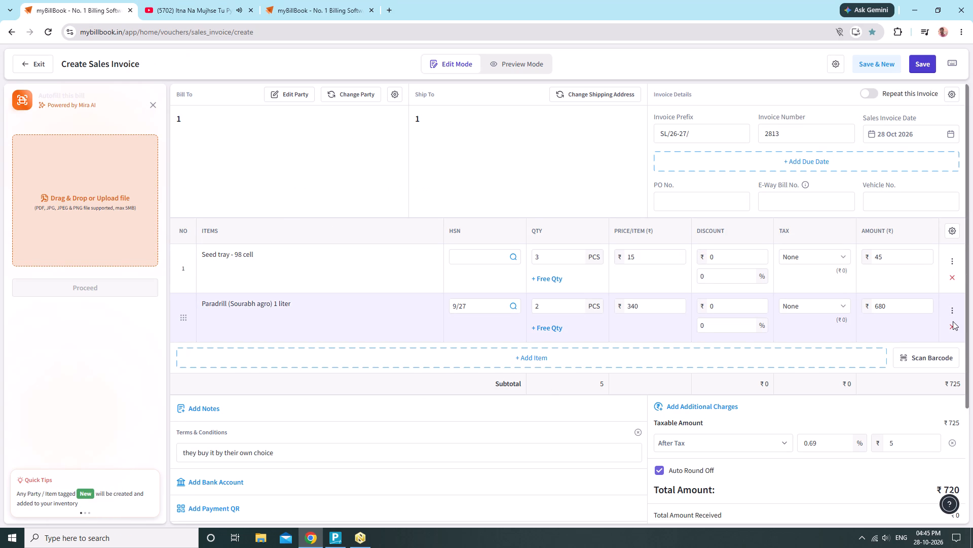
click(952, 326)
click(477, 305)
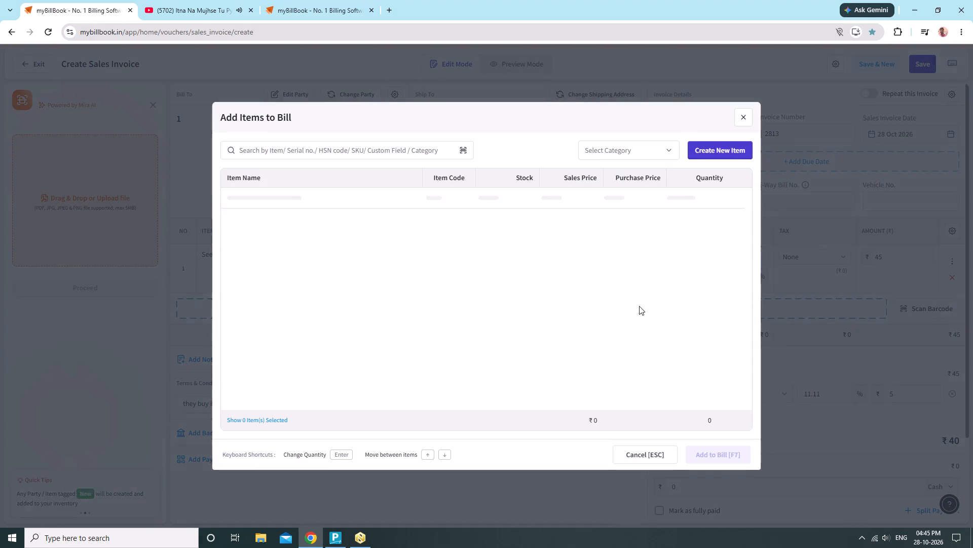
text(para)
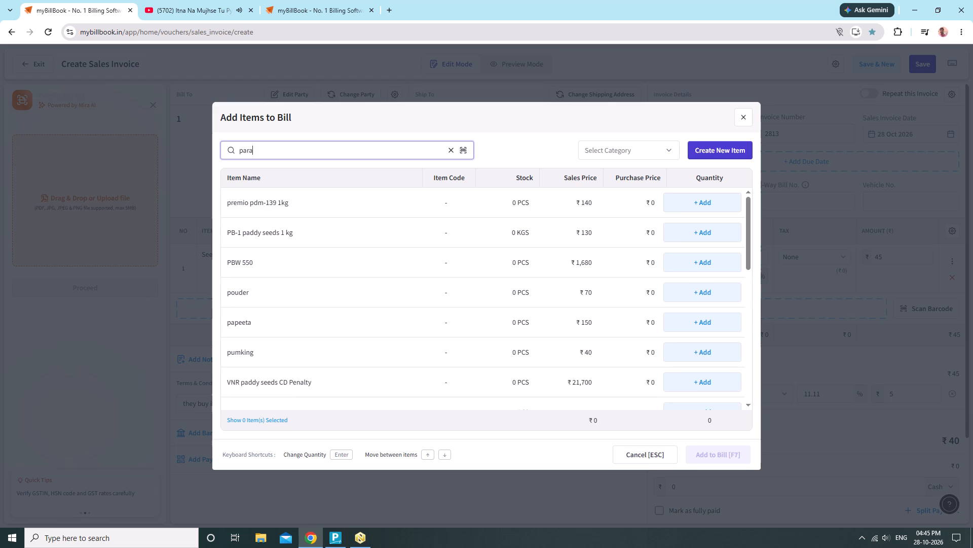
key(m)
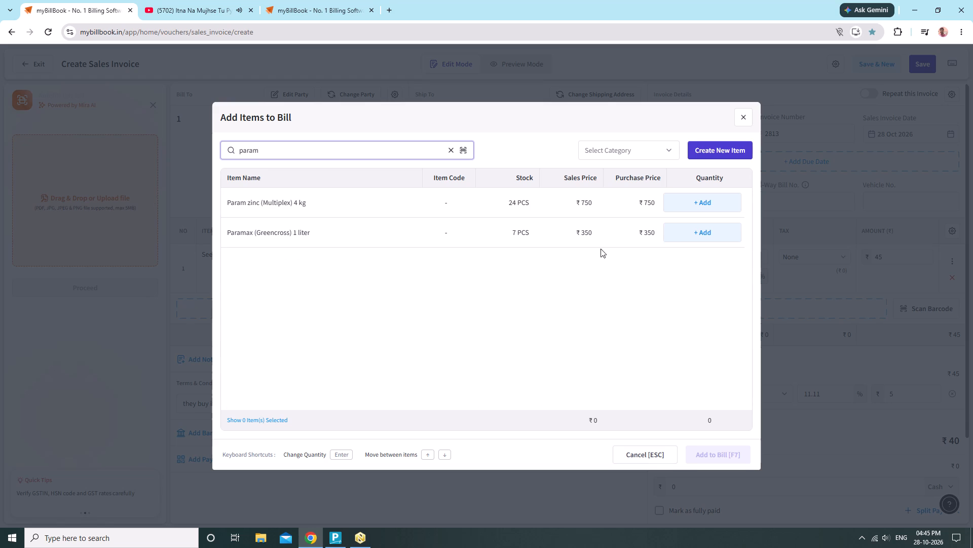
click(735, 225)
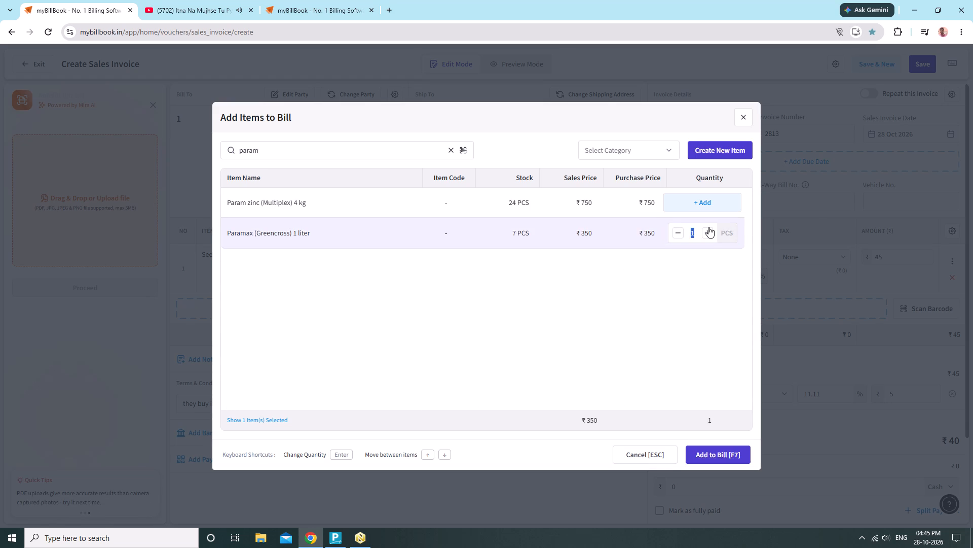
click(708, 227)
click(708, 234)
click(705, 459)
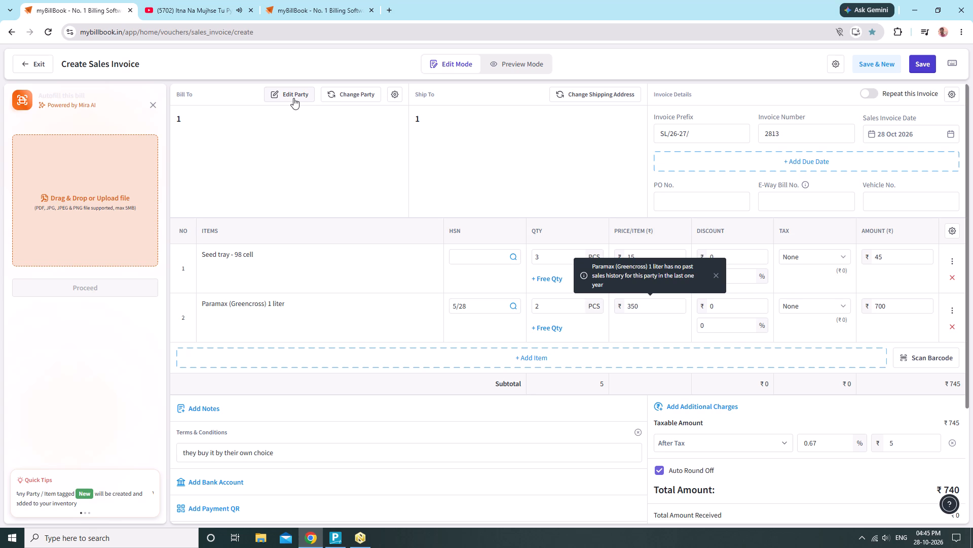
click(331, 161)
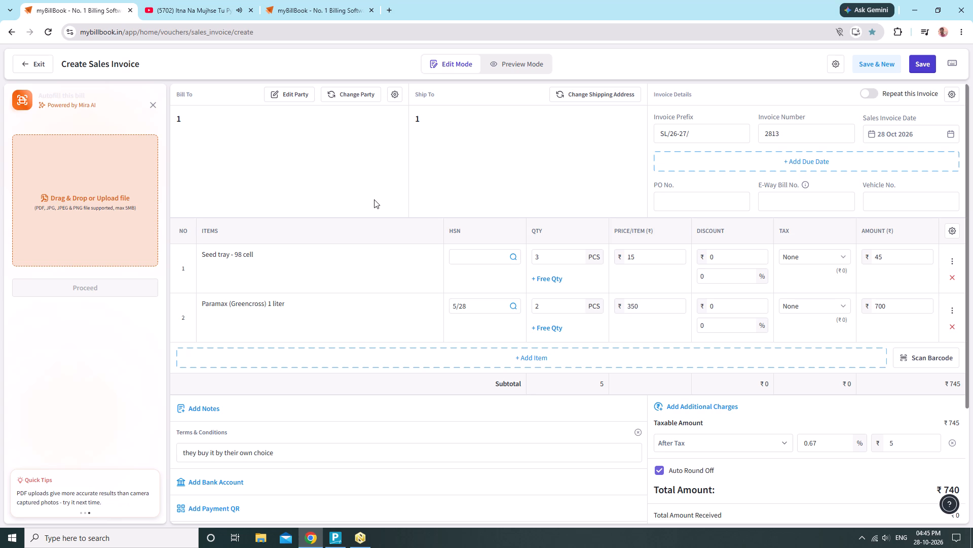
Edit the billed party, replacing its name with the Ghughri customer's name and village, and save the party.
click(281, 92)
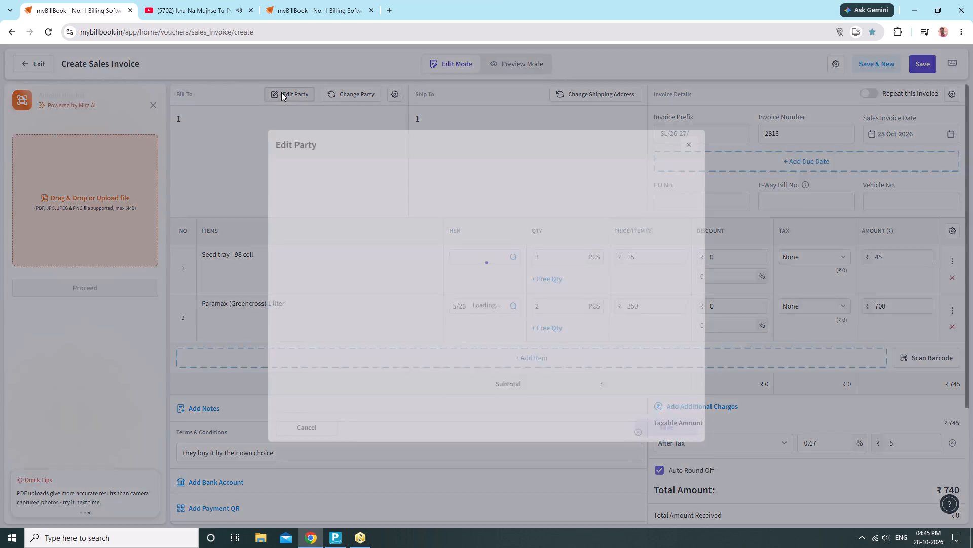
click(416, 232)
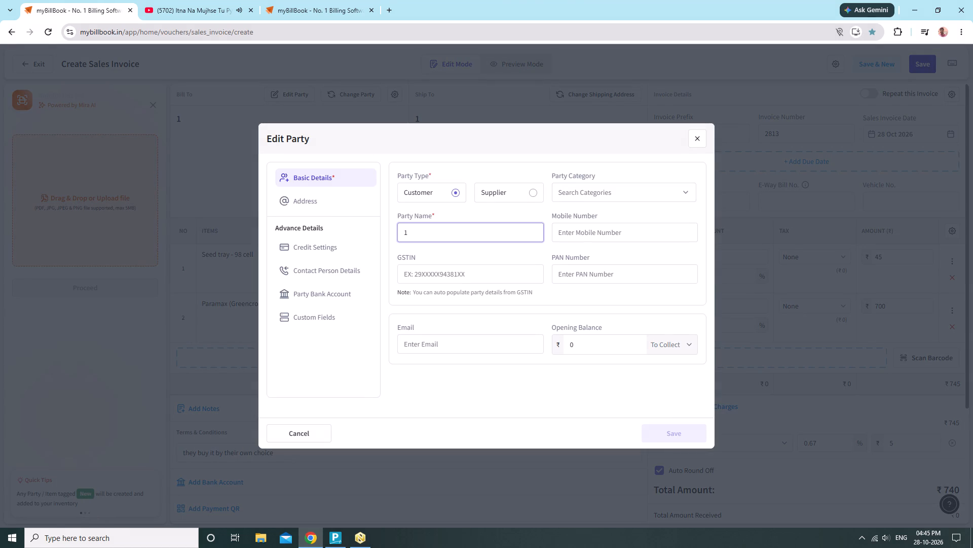
key(BackSpace)
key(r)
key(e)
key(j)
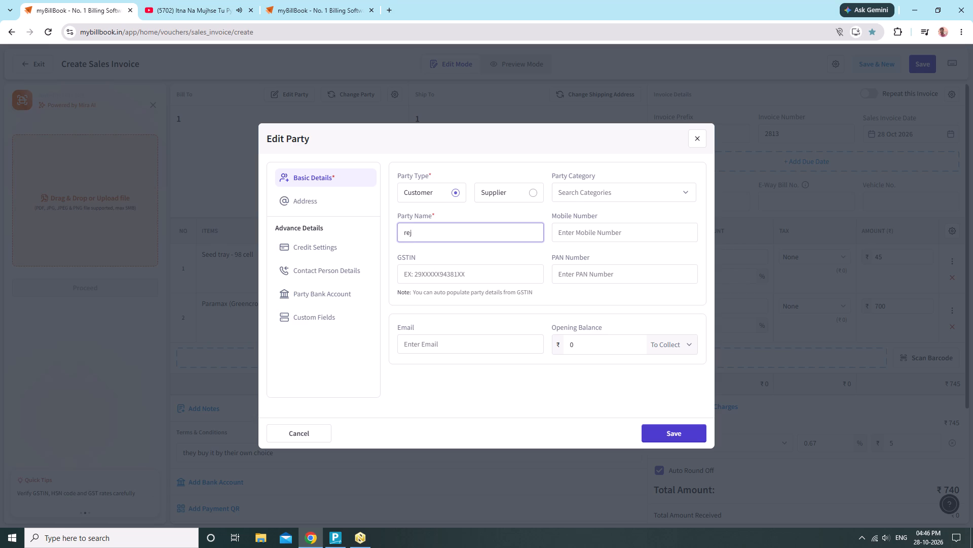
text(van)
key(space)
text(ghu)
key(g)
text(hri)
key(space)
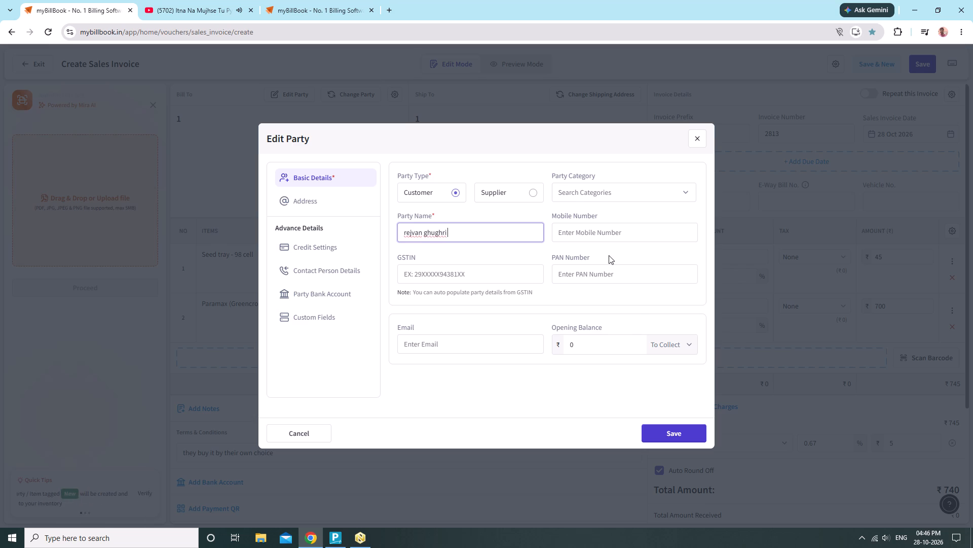
click(682, 437)
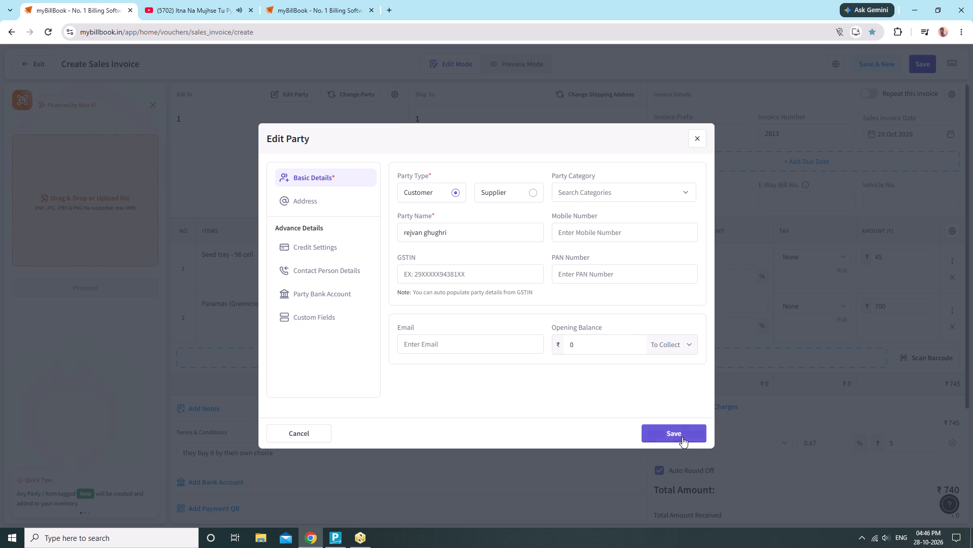
Mark the invoice as fully paid in cash and save it.
scroll(571, 284, down, 2)
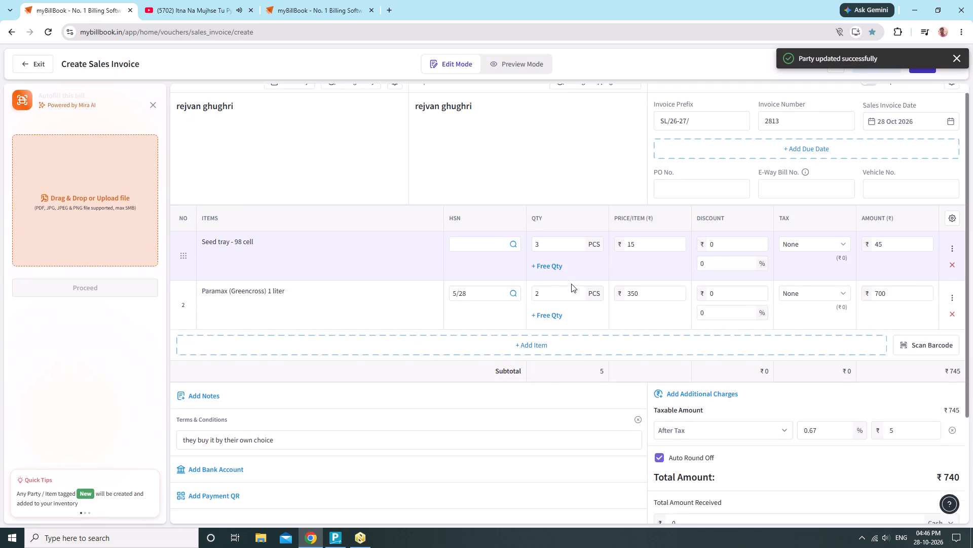
scroll(749, 432, down, 1)
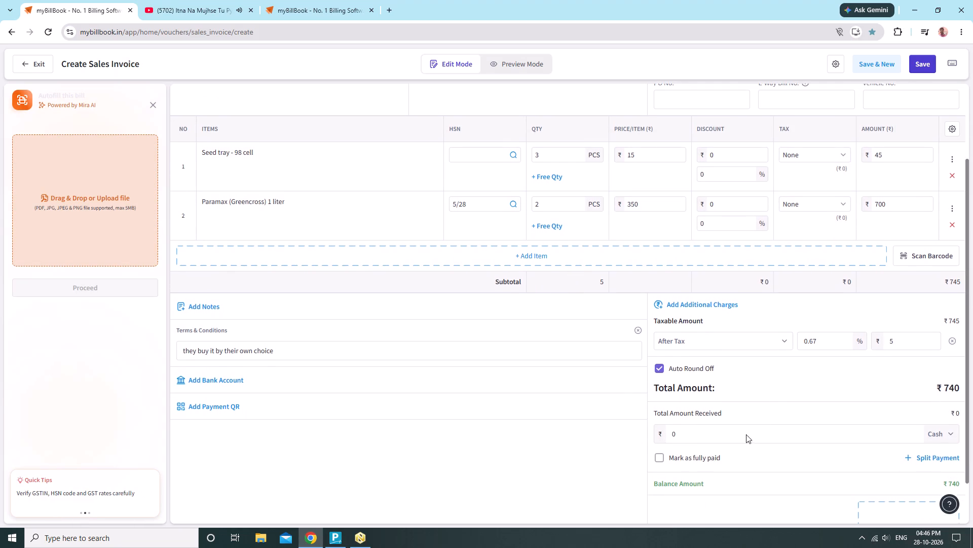
scroll(746, 434, down, 1)
click(658, 402)
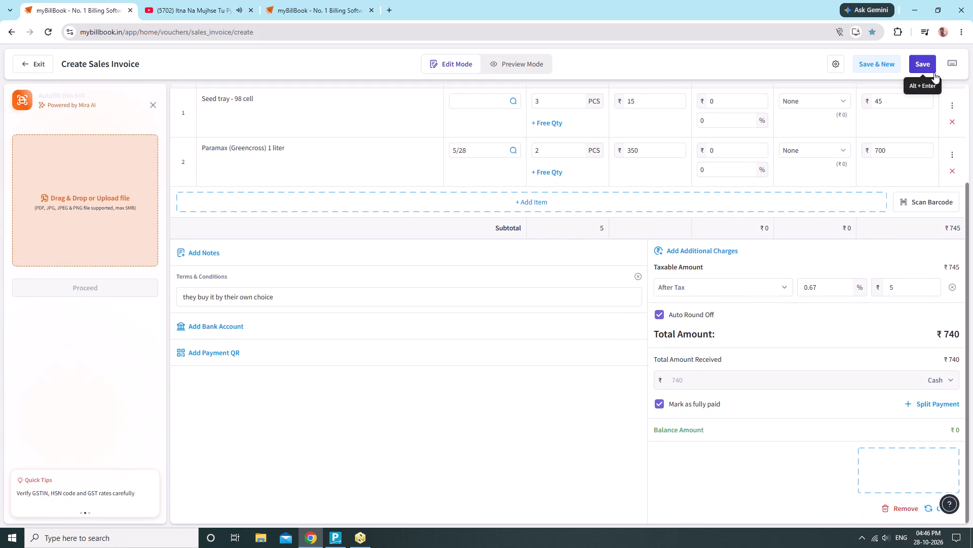
click(931, 67)
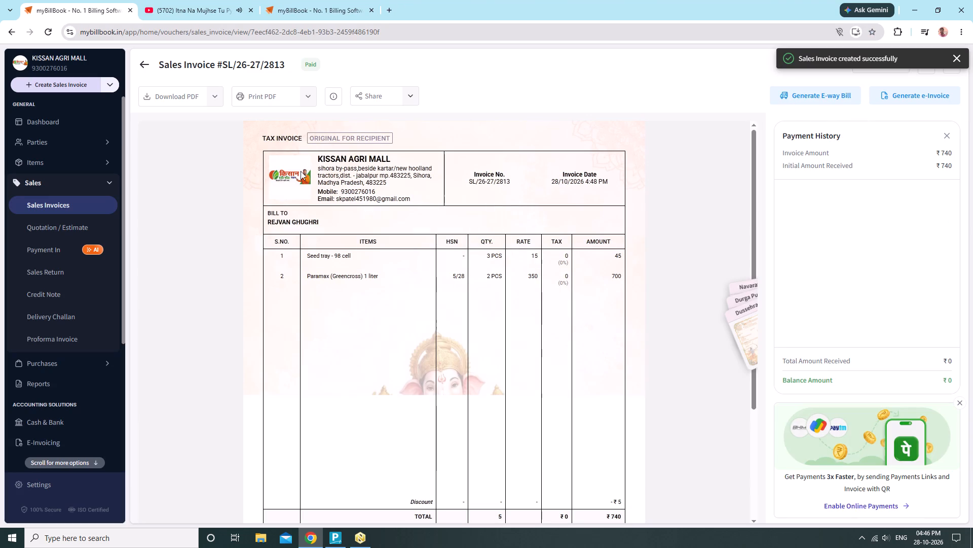
Print the saved sales invoice SL/26-27/2813 on the HP Smart Tank 530 printer.
click(263, 90)
click(263, 98)
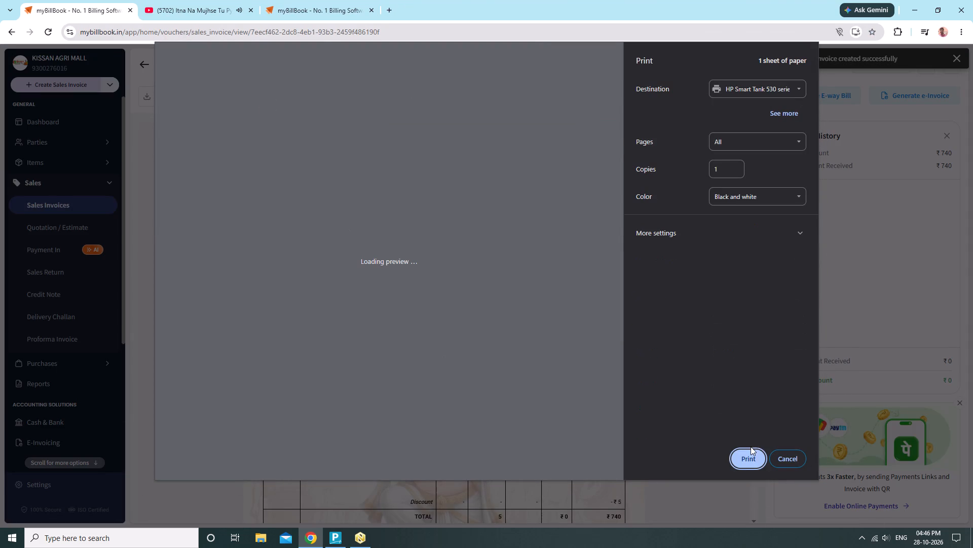
click(745, 458)
scroll(555, 494, down, 1)
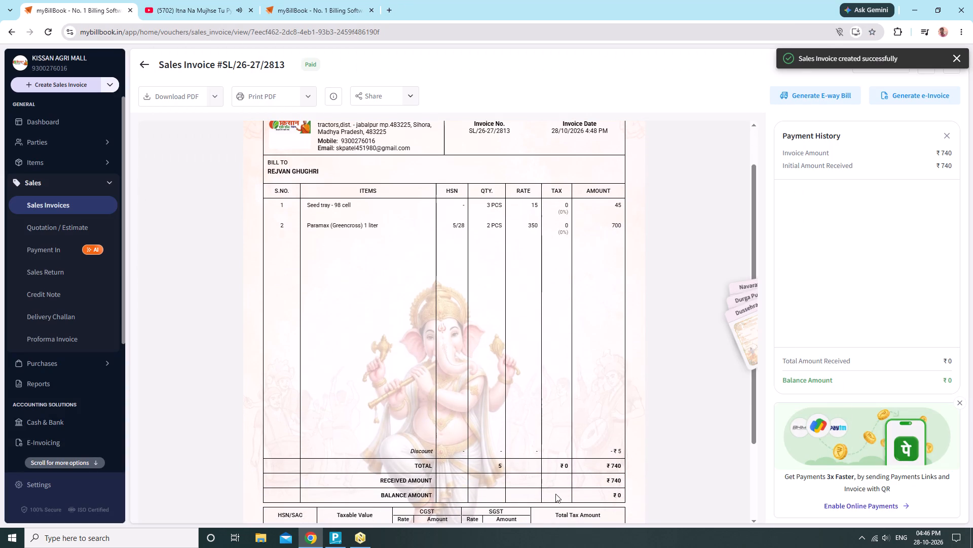
scroll(555, 494, up, 3)
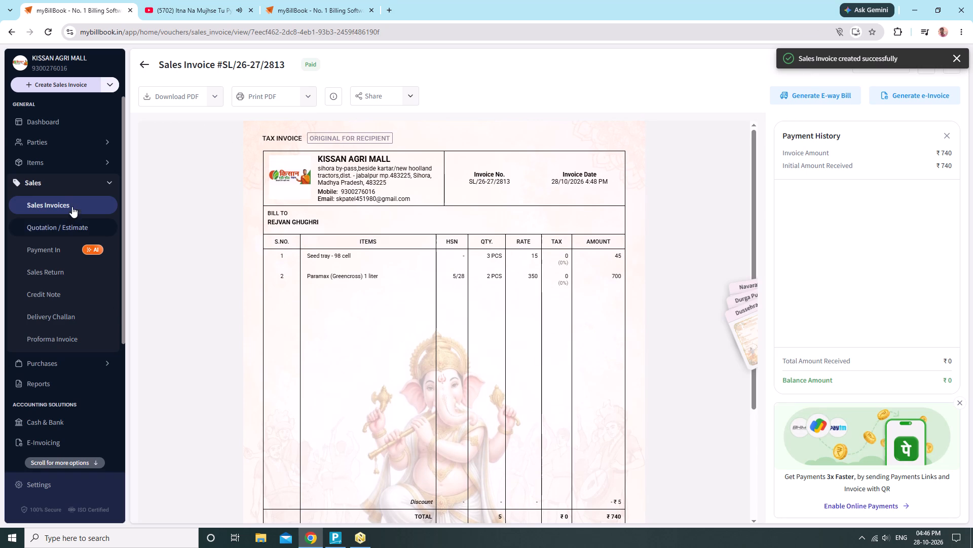
View the sales invoices list filtered to today, reloading it and applying the Today date range again.
click(57, 182)
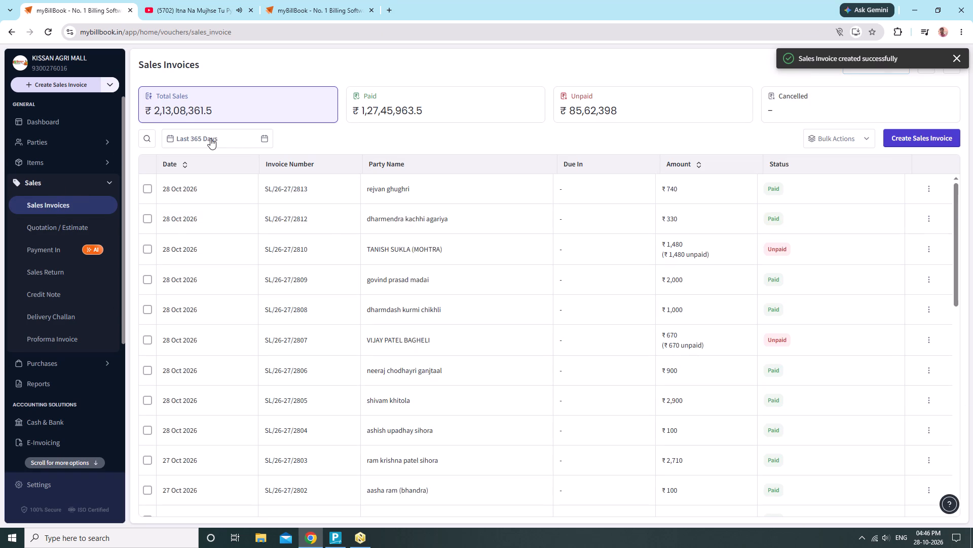
click(210, 138)
click(225, 161)
scroll(598, 332, down, 3)
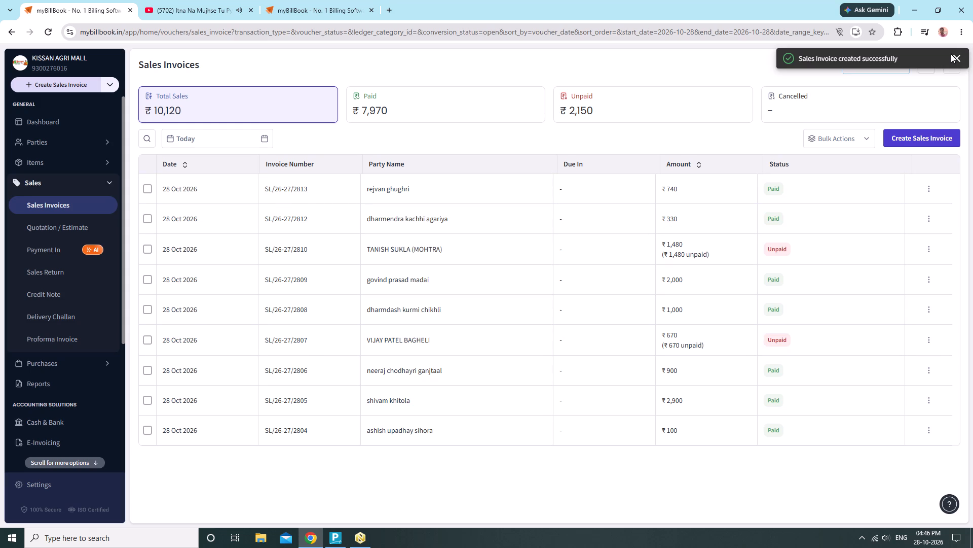
click(53, 184)
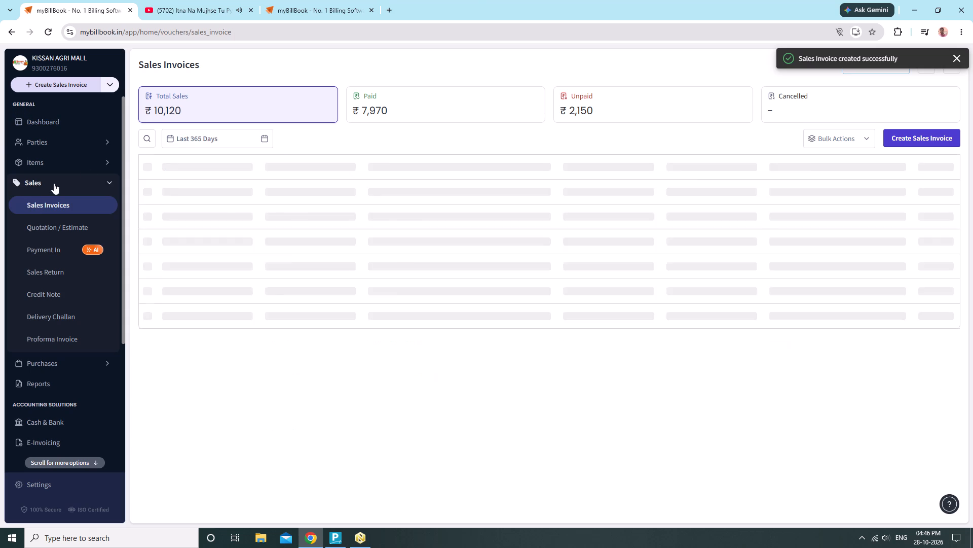
click(166, 140)
click(185, 156)
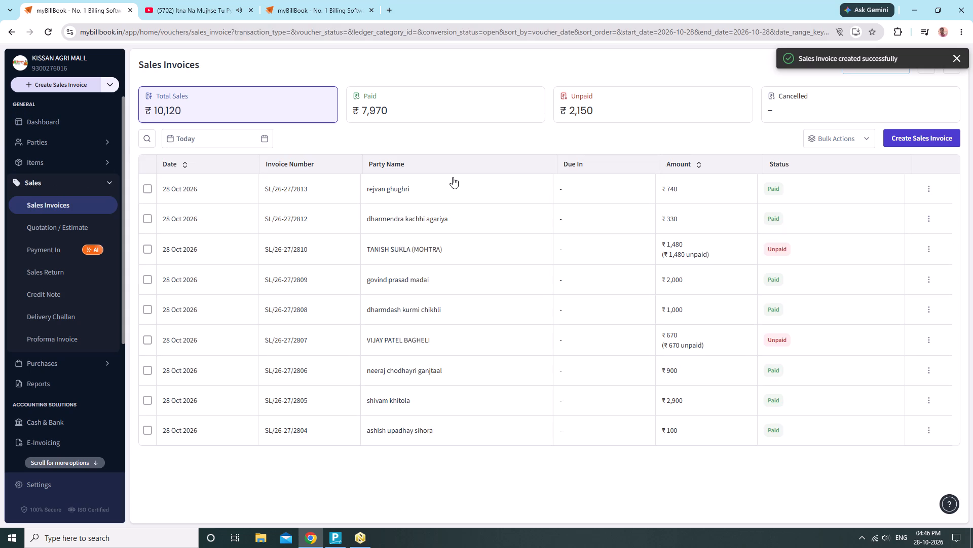
Open invoice SL/26-27/2813 from today's list and review its items, discount, totals and terms down to the signatures.
click(446, 185)
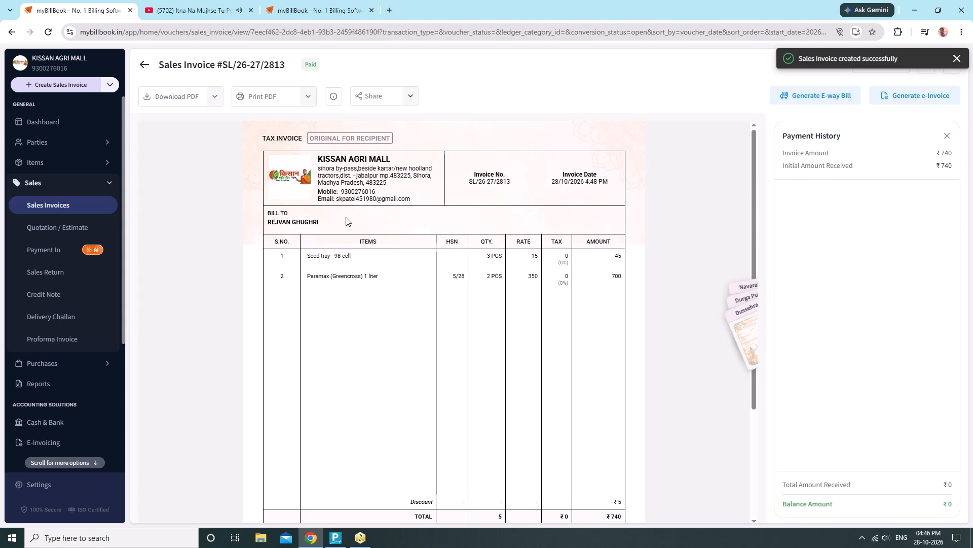
click(663, 267)
scroll(664, 272, down, 6)
scroll(663, 273, up, 7)
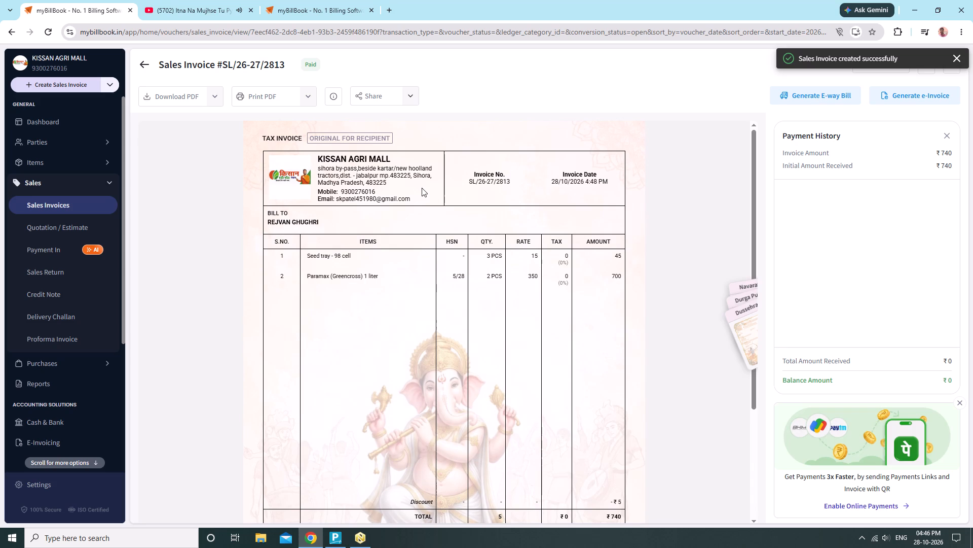
scroll(422, 188, down, 1)
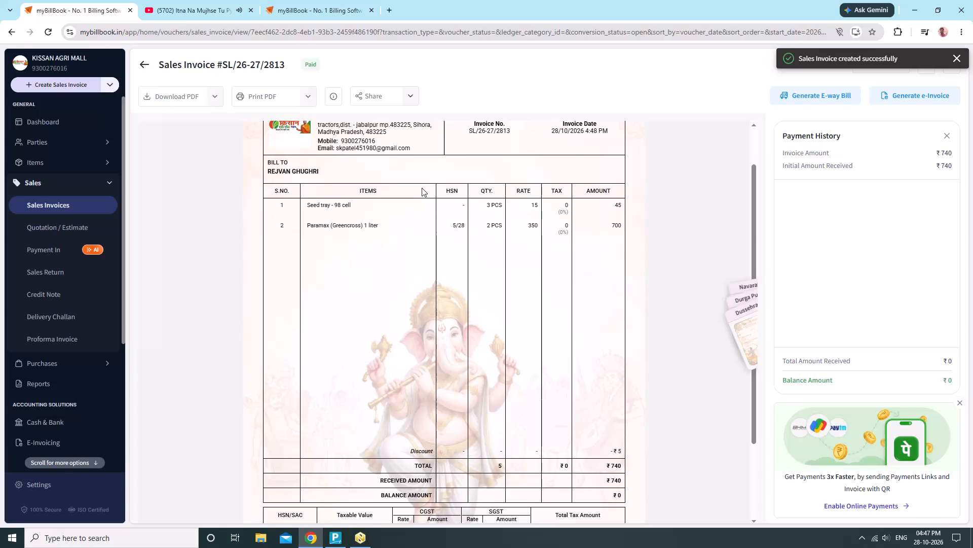
scroll(663, 231, down, 8)
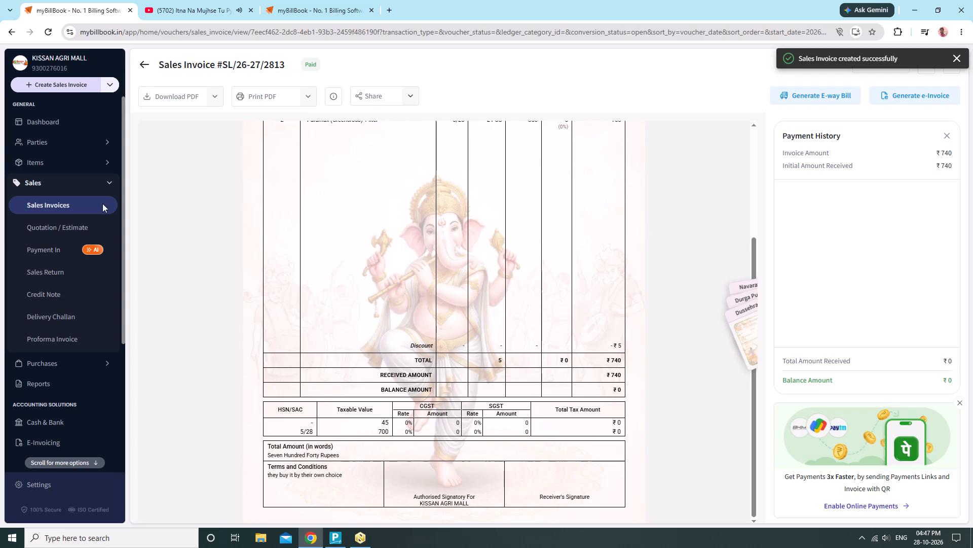
Return to the sales invoices list and filter it to the Today date range.
click(52, 187)
click(220, 146)
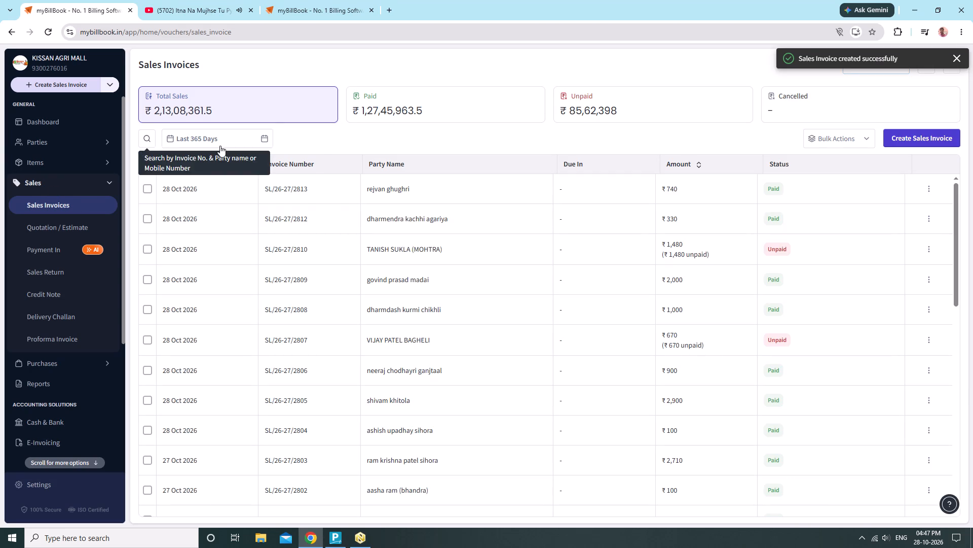
click(212, 165)
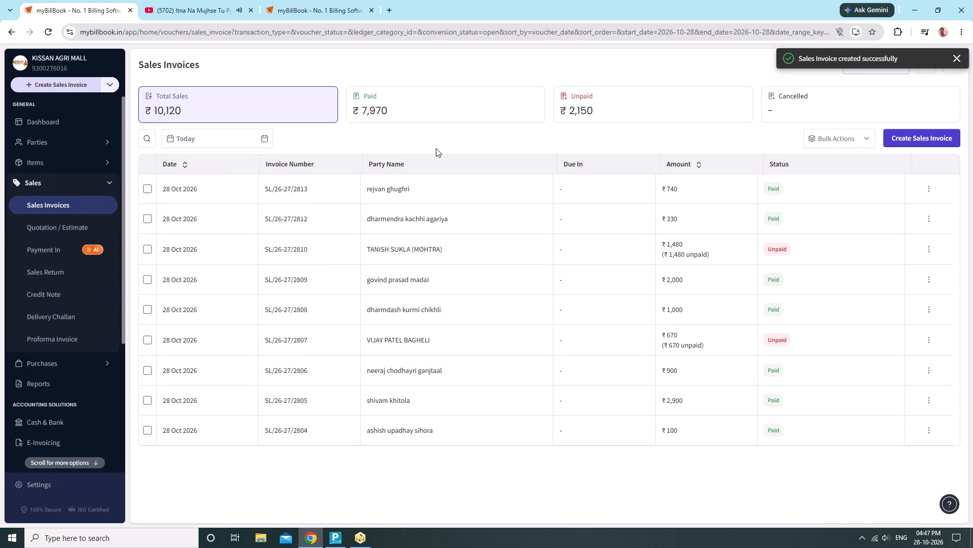
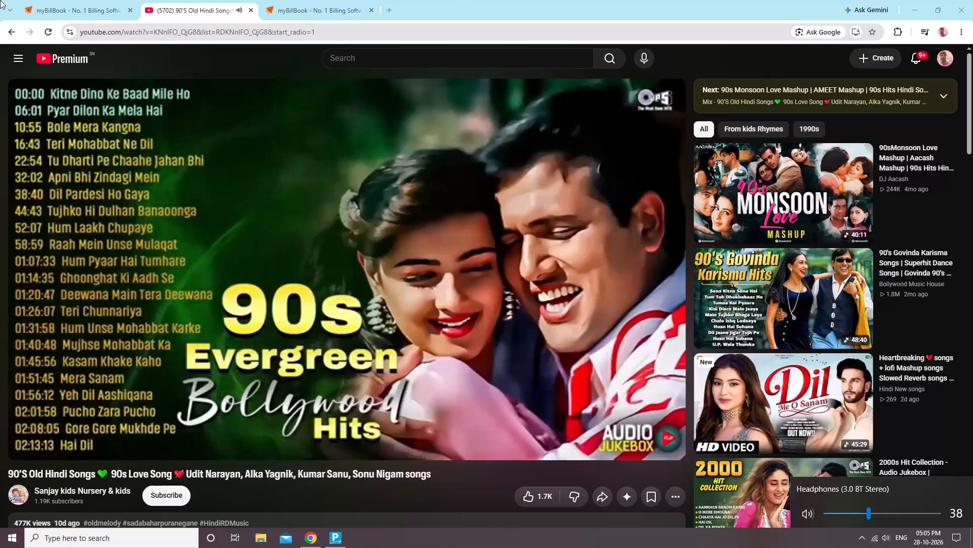
Switch to TallyPrime and open a new purchase voucher for National Crop Care, Kissan Agri Mall.
click(338, 534)
key(Escape)
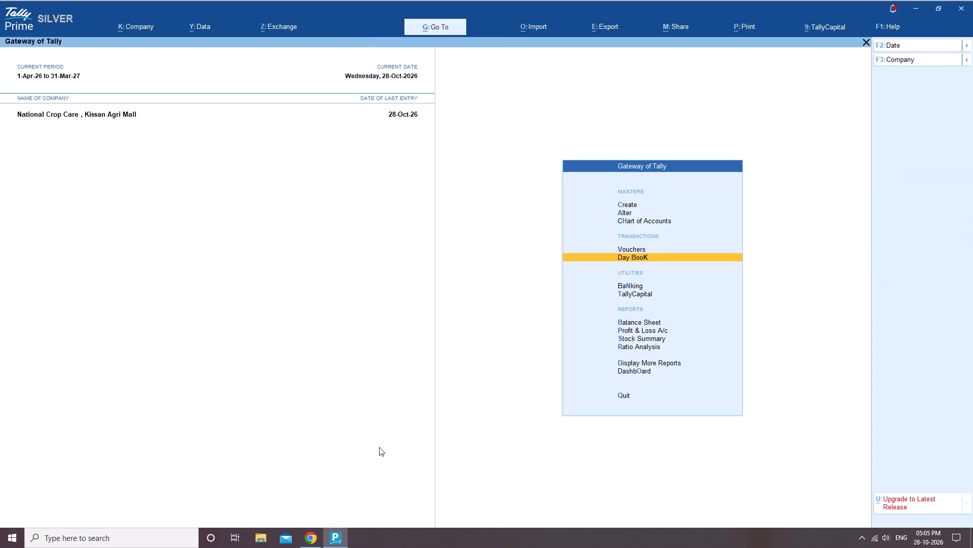
key(Up)
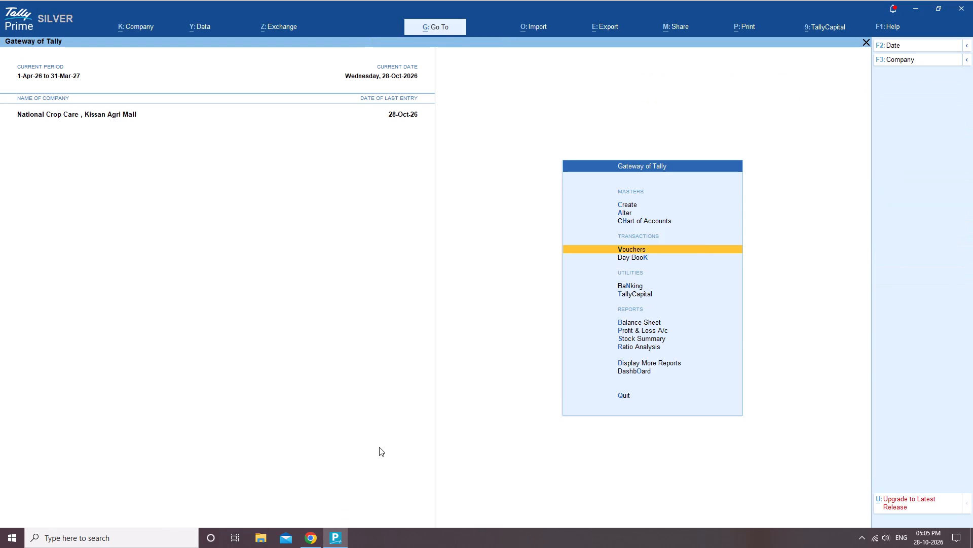
key(Return)
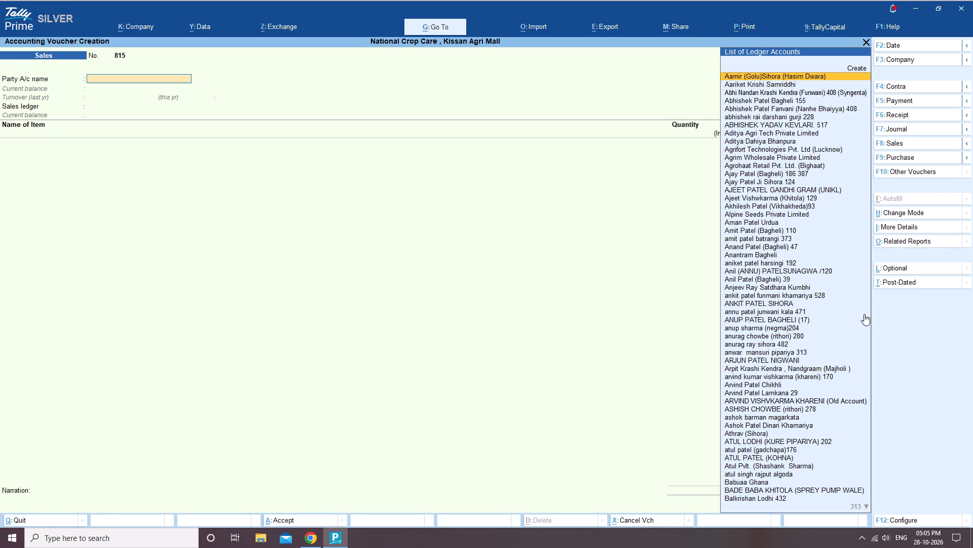
click(930, 158)
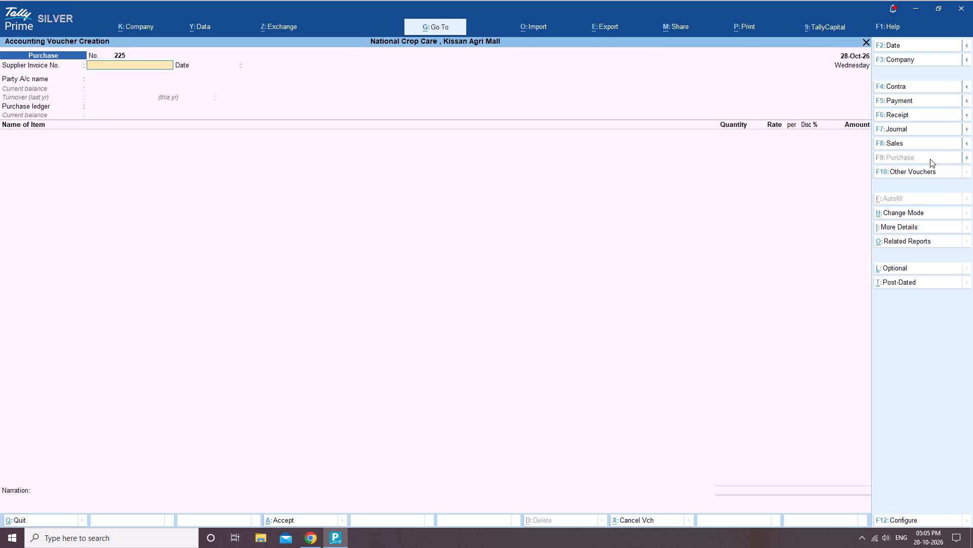
Enter supplier invoice number UIMPJ2-27-10996 on the purchase voucher and keep the invoice date 28-Oct-26.
key(u)
key(i)
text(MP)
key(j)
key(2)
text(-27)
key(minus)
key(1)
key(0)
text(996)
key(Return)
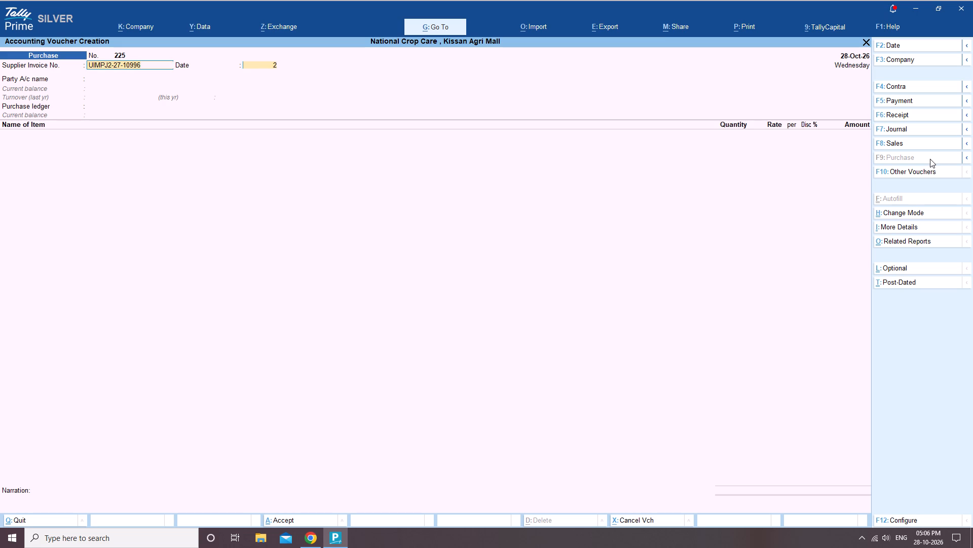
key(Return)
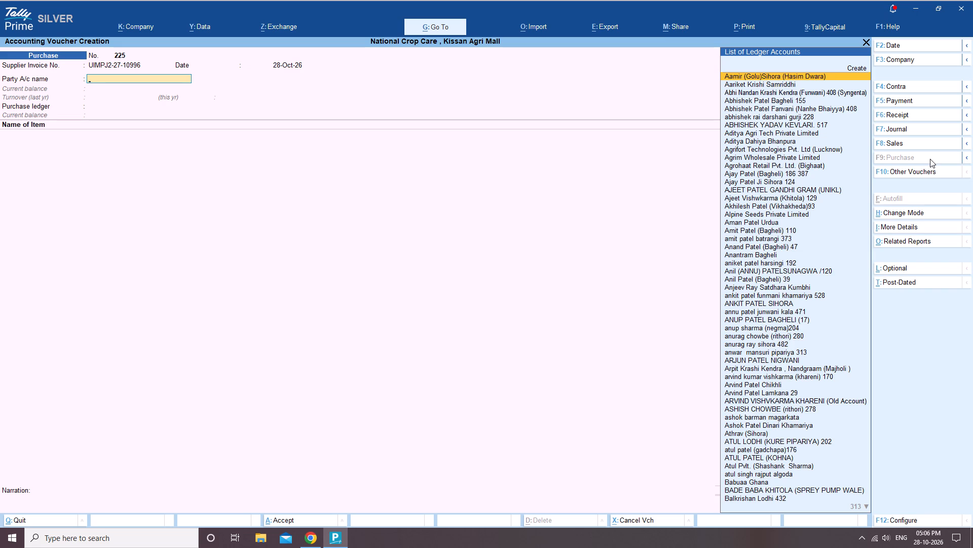
Select Ulink Agritech Pvt Ltd (Agro Star) as the purchase voucher's party account.
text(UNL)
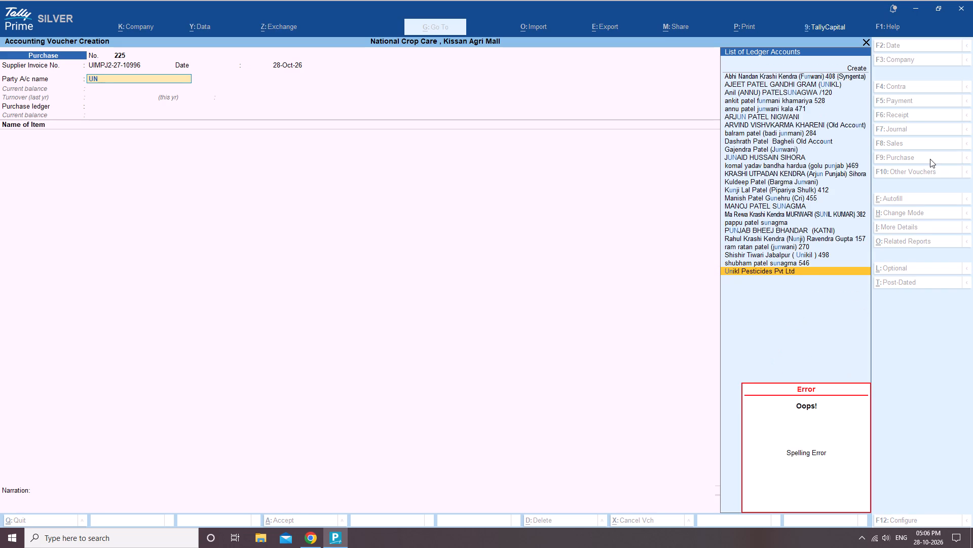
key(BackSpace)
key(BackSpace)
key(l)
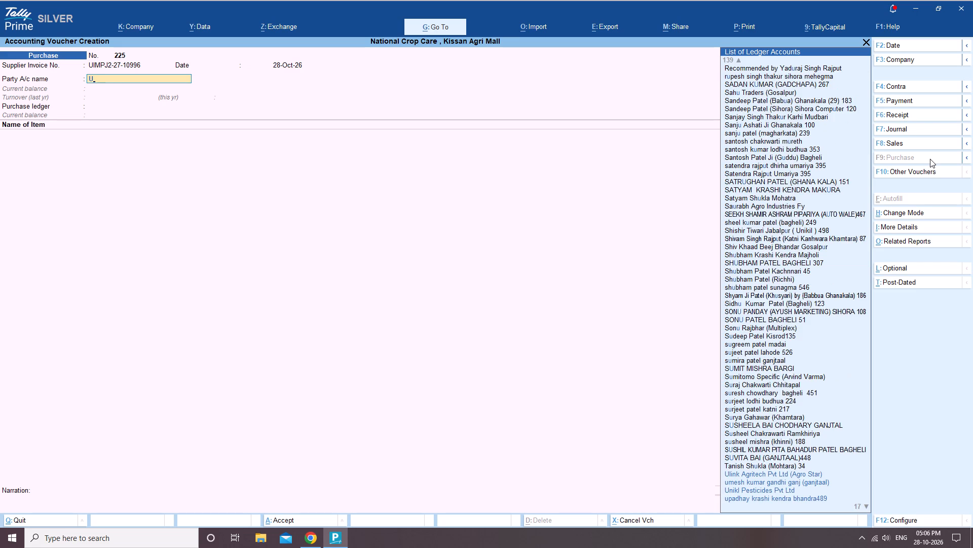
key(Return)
Pass through the receipt, order and import details, leaving them blank except for the Country to, set to India.
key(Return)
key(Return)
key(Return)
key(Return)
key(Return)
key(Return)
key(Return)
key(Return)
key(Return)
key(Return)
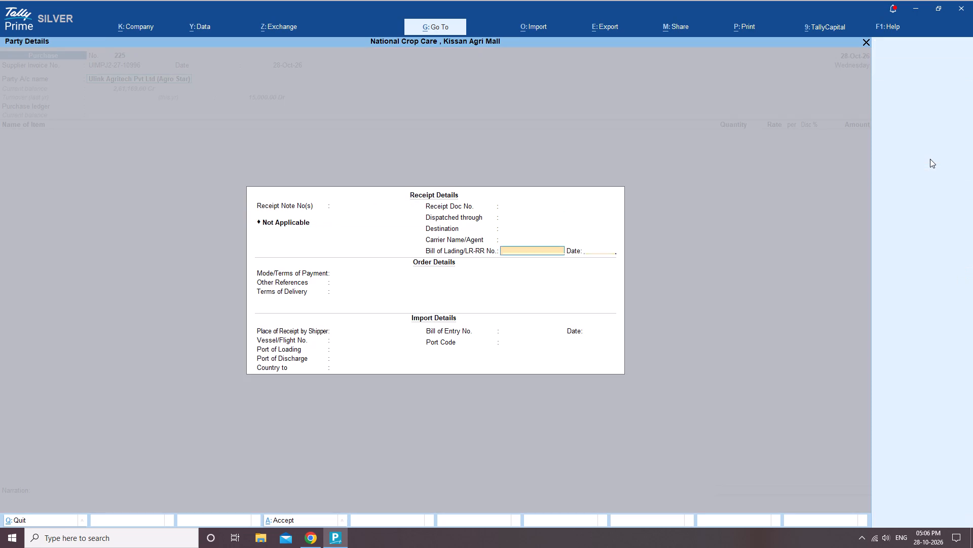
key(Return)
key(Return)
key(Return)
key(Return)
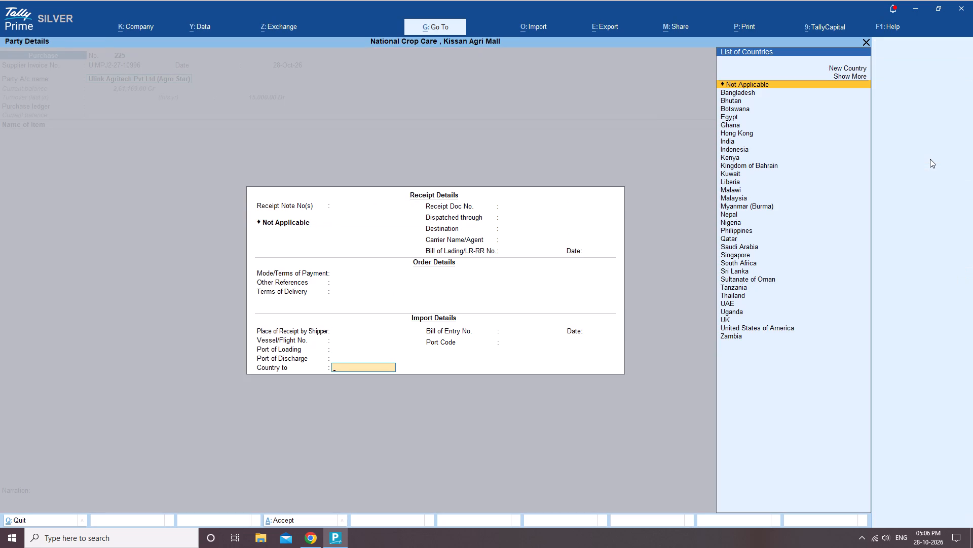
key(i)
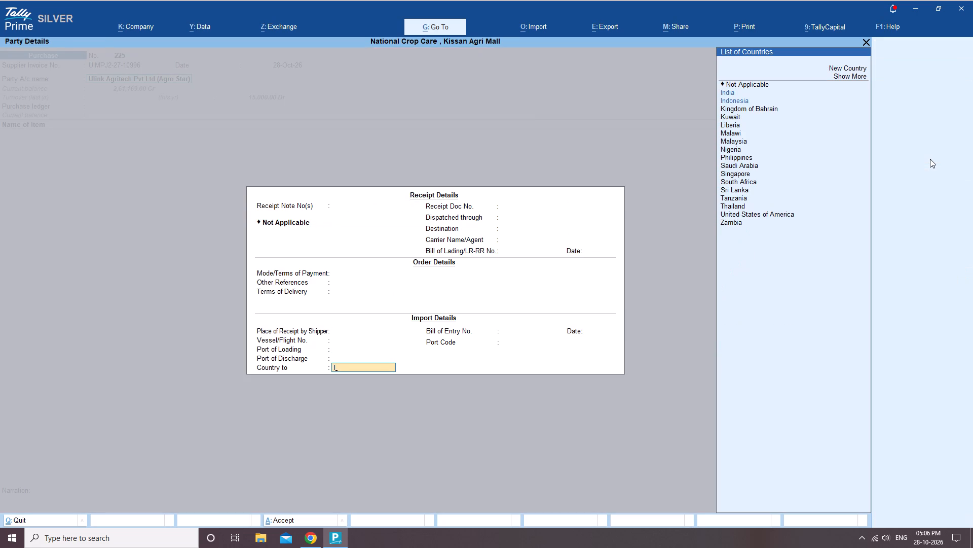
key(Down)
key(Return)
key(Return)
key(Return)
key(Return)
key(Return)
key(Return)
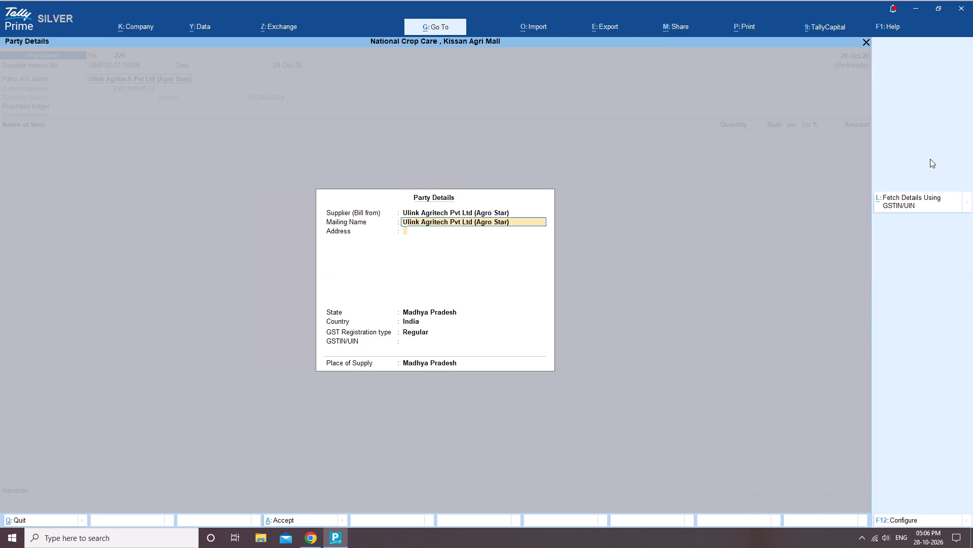
Accept the supplier's prefilled party details with Madhya Pradesh as the place of supply.
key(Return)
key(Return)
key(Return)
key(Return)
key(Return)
Set the voucher's purchase ledger to GST BILL PURCHASE.
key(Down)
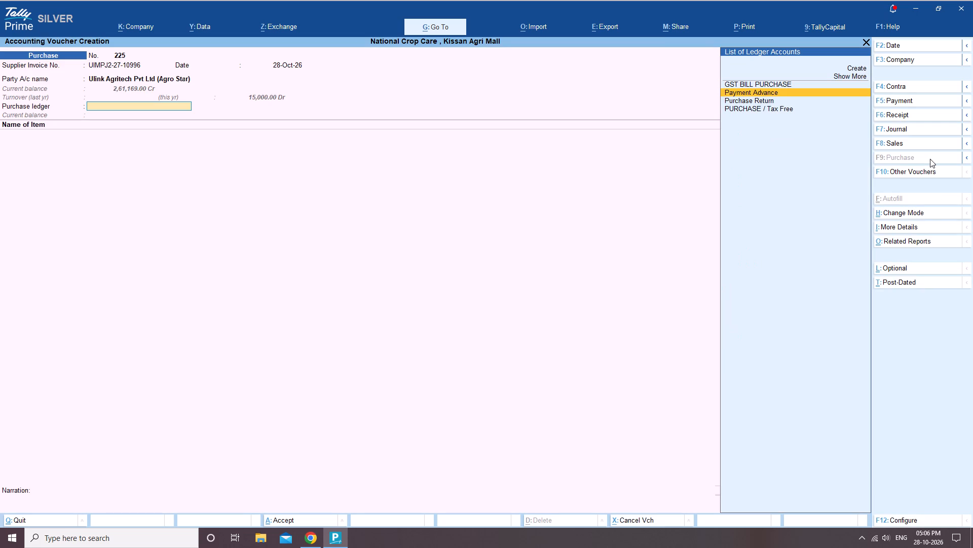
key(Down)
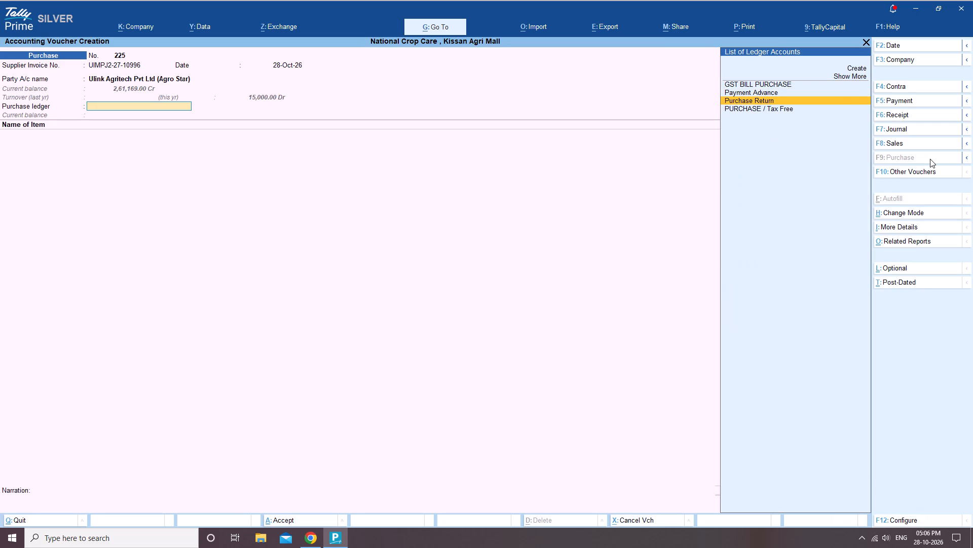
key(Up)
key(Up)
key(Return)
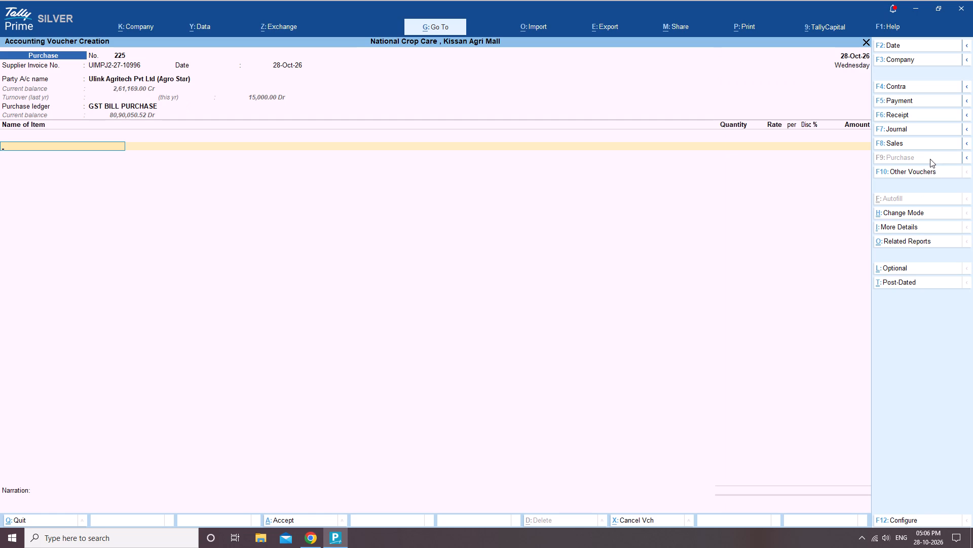
Create a new stock item from the voucher's item line, named Spray Star Triple Motor 12x16 (Tornado Technology).
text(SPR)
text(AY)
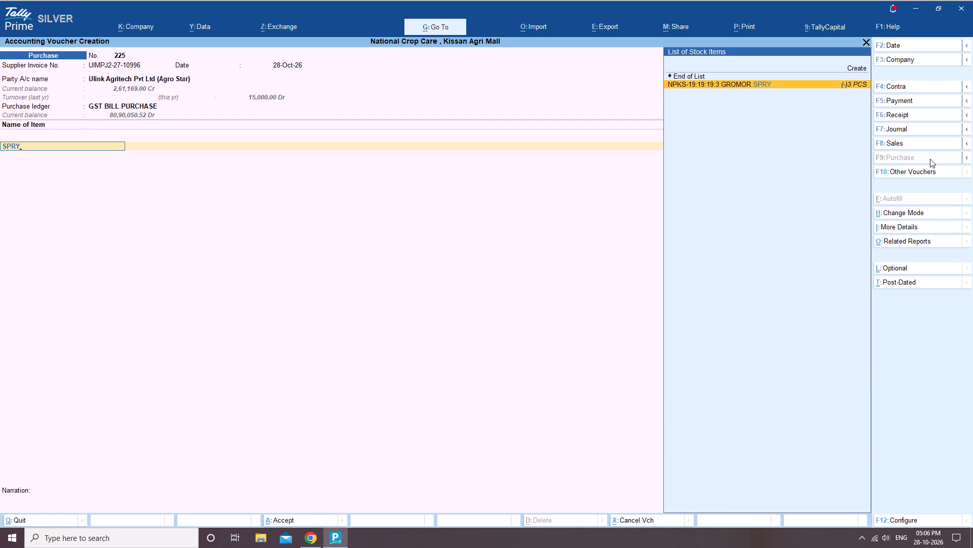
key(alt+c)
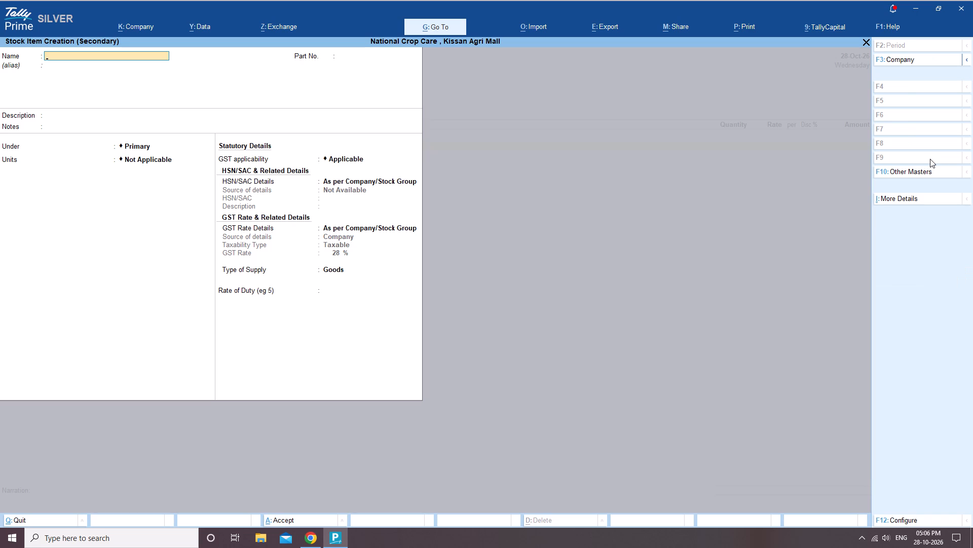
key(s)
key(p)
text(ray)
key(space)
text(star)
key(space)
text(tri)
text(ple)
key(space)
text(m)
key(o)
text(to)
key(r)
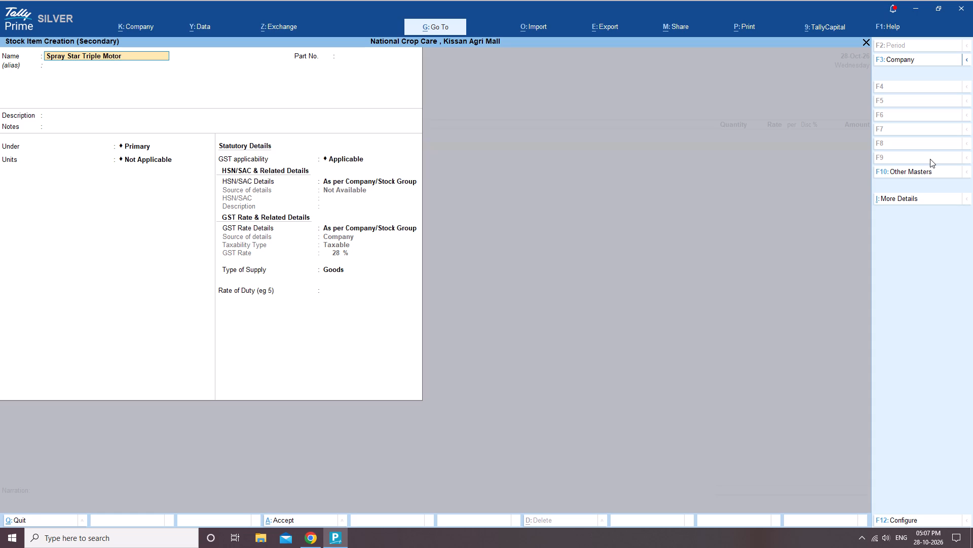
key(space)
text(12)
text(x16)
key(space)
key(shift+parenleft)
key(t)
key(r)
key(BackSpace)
key(BackSpace)
key(shift+t)
text(ro)
key(BackSpace)
key(BackSpace)
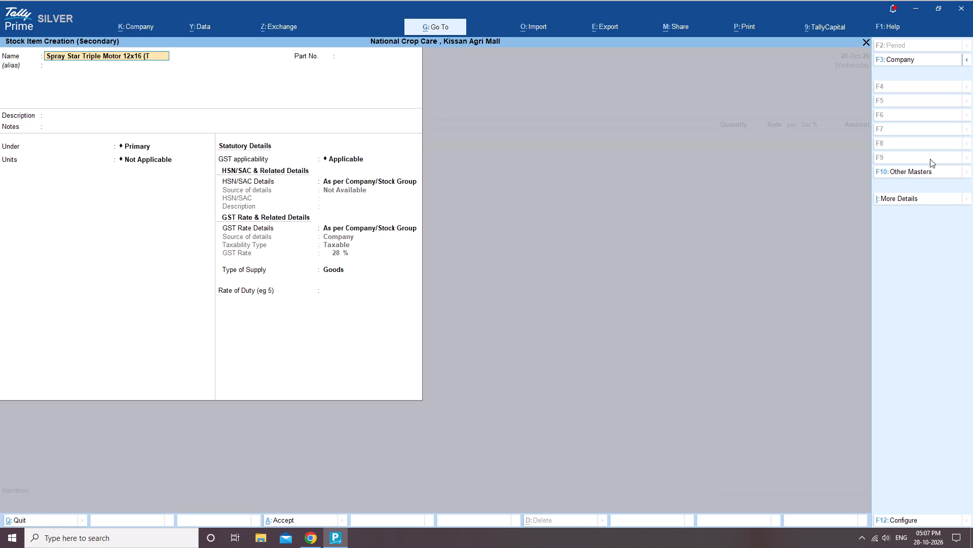
key(o)
key(r)
text(nado)
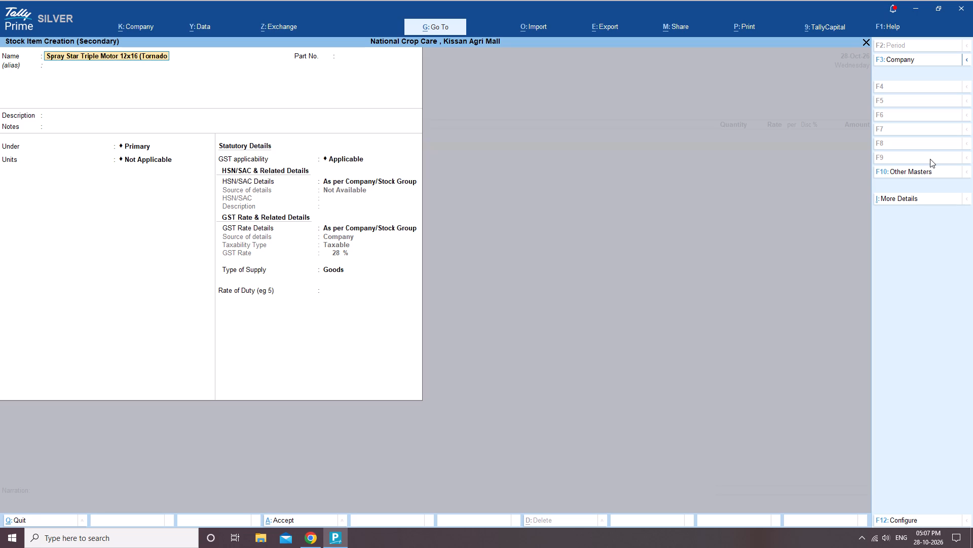
key(space)
text(te)
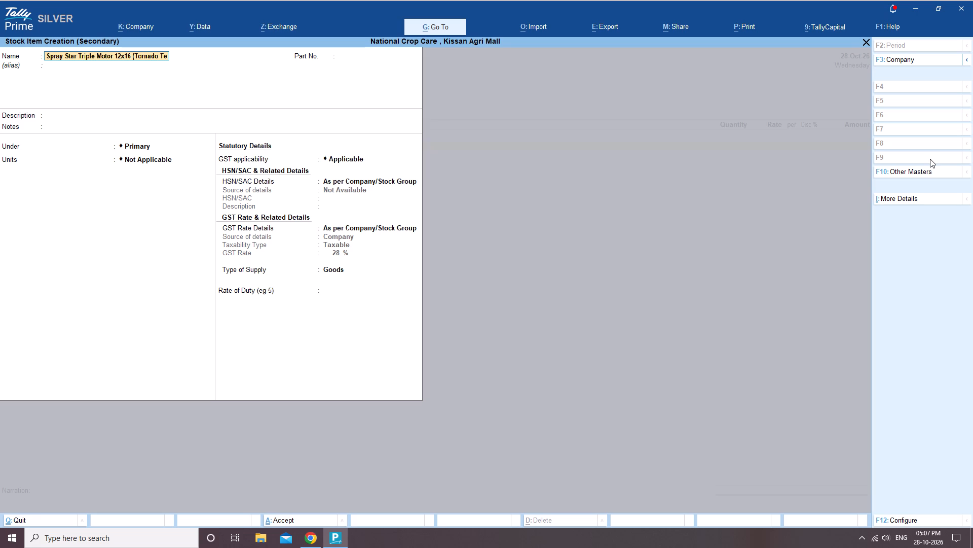
key(c)
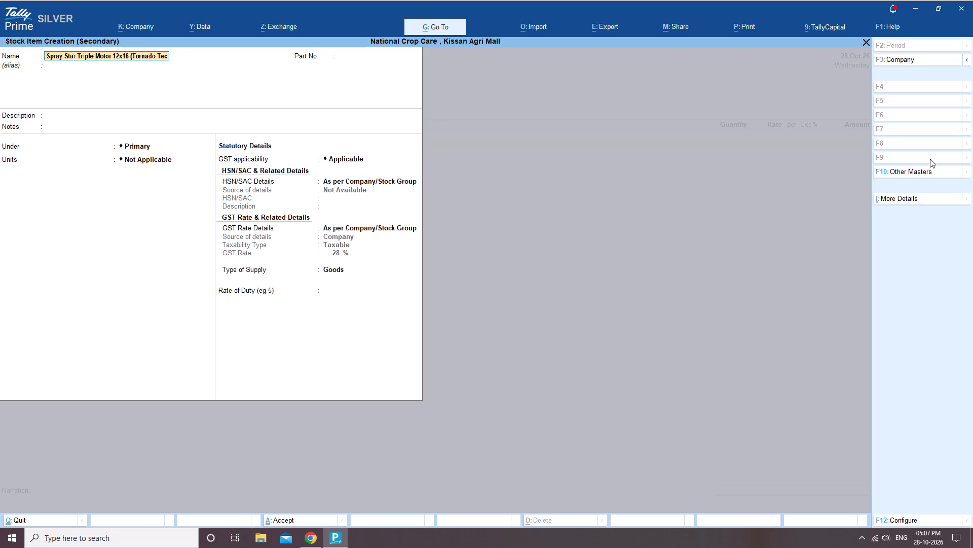
text(hno)
key(l)
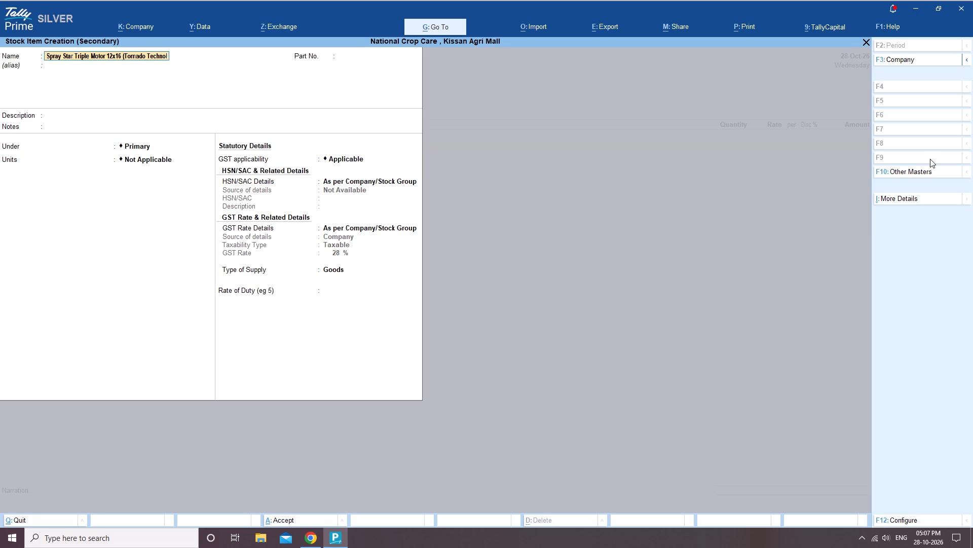
text(ogy)
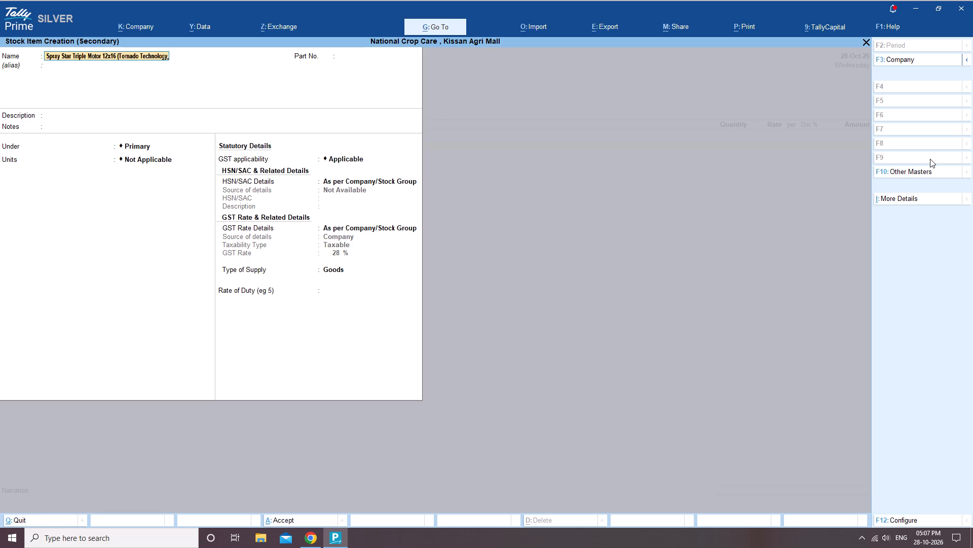
key(shift+parenright)
key(Return)
Set the new item's units to NOS, keeping the group as Primary and leaving the alias, part number, description and notes blank.
key(Return)
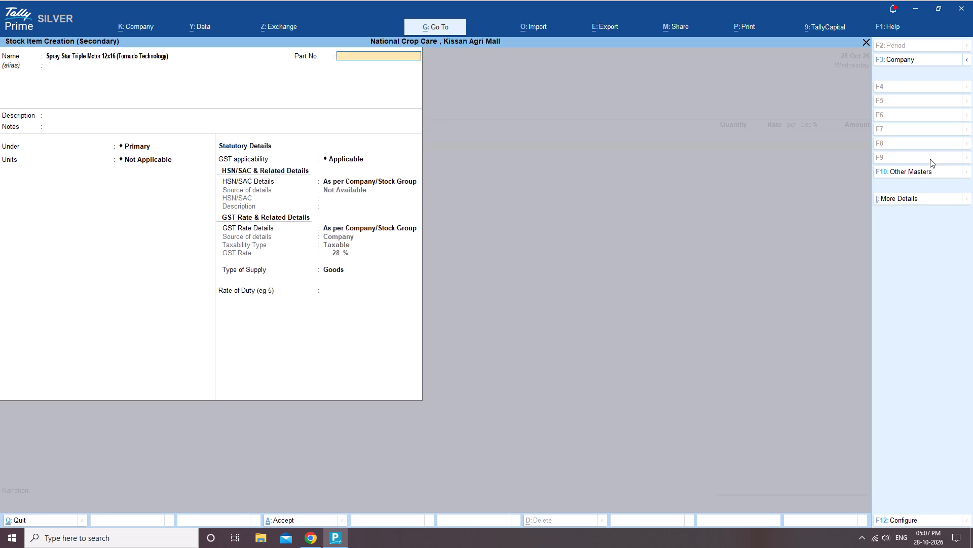
key(Return)
key(Return)
key(Return)
key(Return)
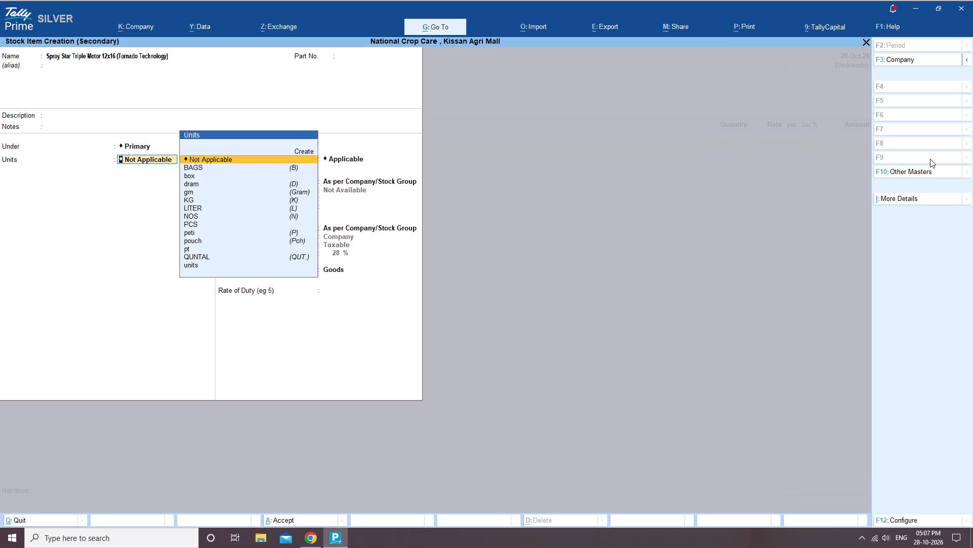
key(Down)
key(Down)
key(Down)
key(Down)
key(Down)
key(Down)
key(Down)
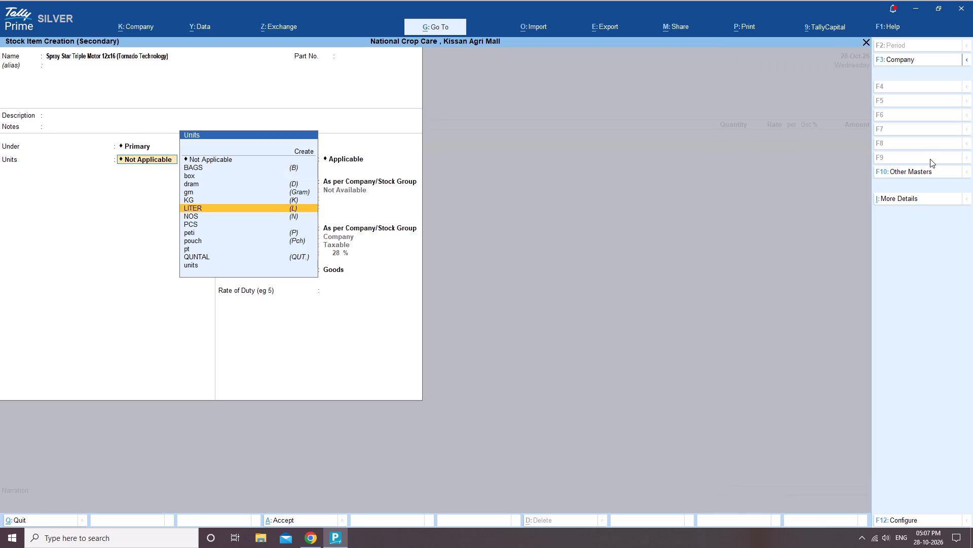
key(Down)
key(Up)
key(Return)
key(Return)
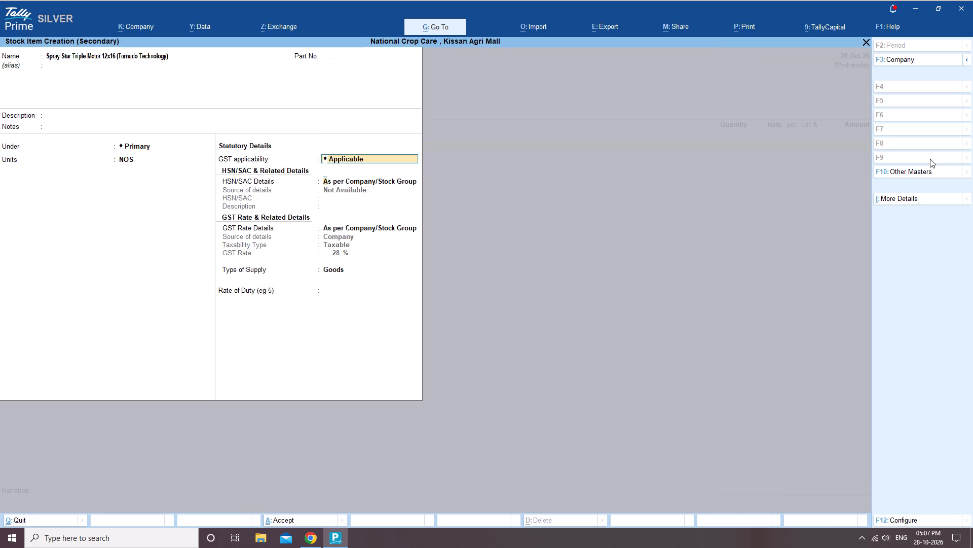
Specify HSN and GST rate details on the item itself, HSN blank, Taxable at 18%, supply type Goods, and save the item.
key(Down)
key(Return)
key(Return)
key(Return)
key(Down)
key(Return)
key(Return)
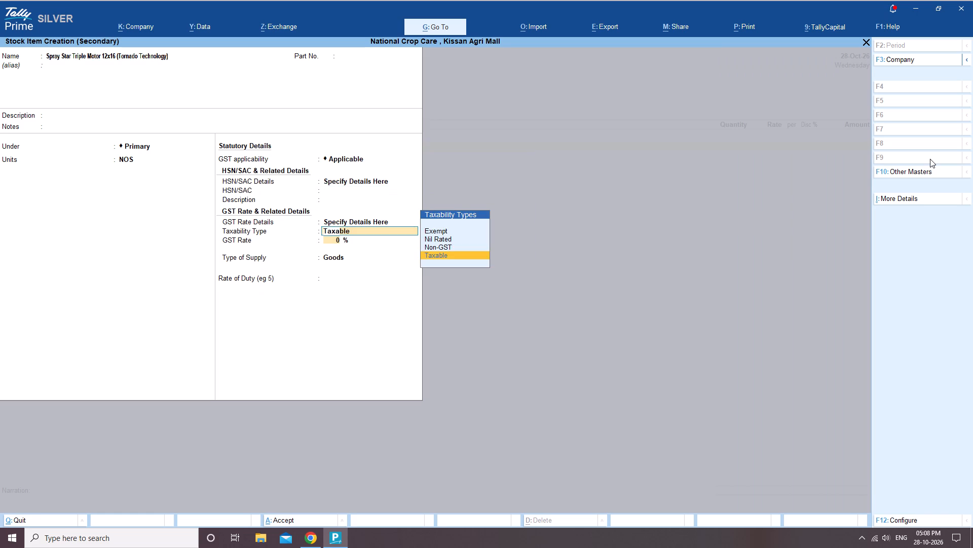
text(18)
key(Return)
key(Return)
key(Return)
key(Return)
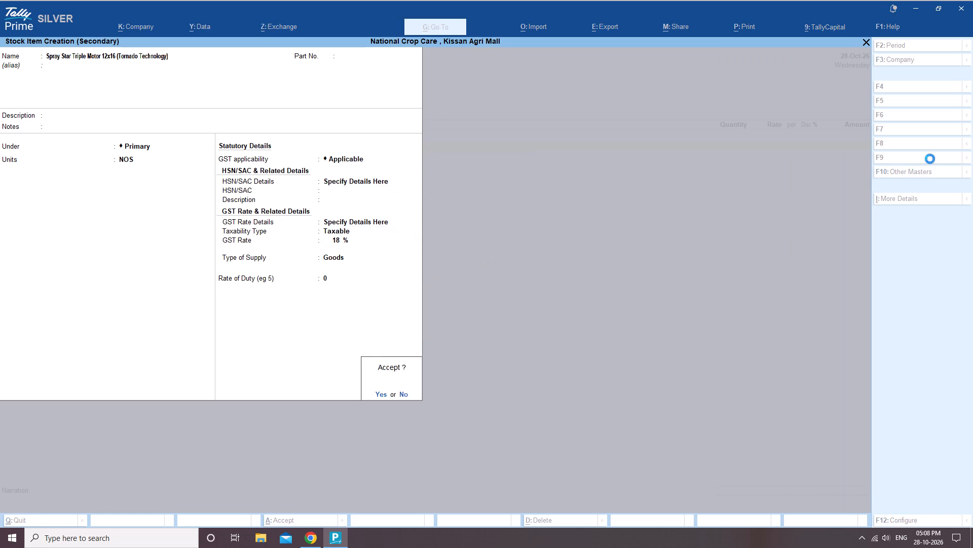
Allocate the new item to the Main Location godown with the tracking number left as Not Applicable.
key(Return)
key(Return)
key(Return)
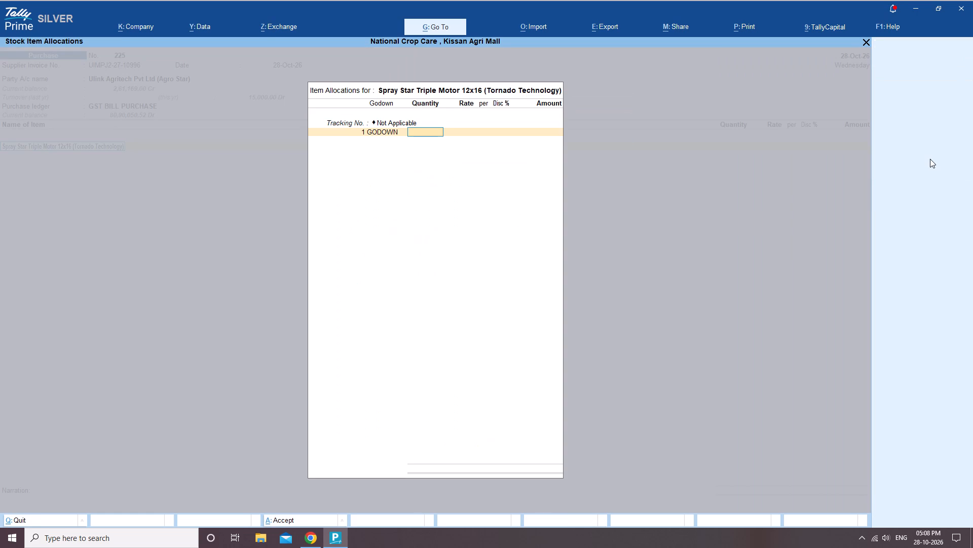
key(BackSpace)
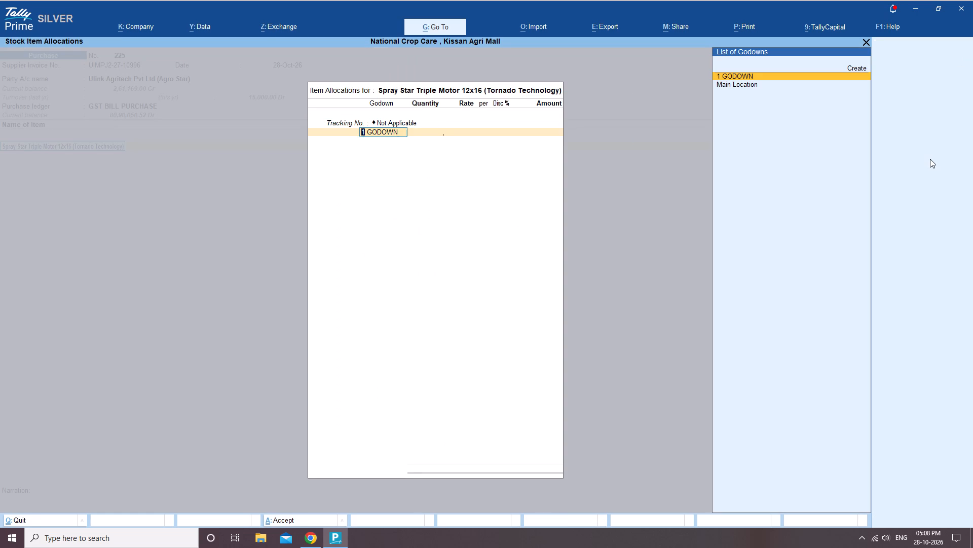
key(Down)
key(Return)
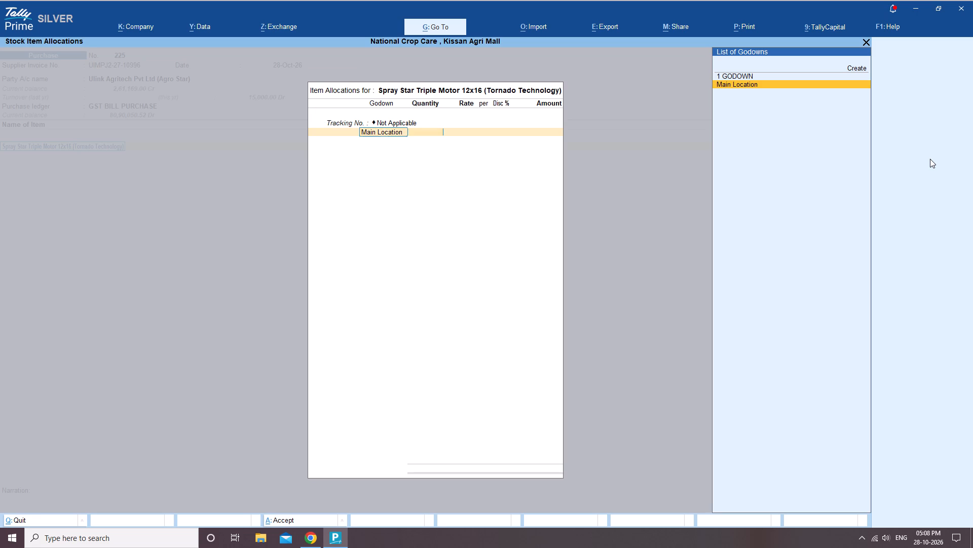
Enter quantity 1 NOS and amount 2,958.10 for the Spray Star item's allocation, and finish the voucher's item list.
key(1)
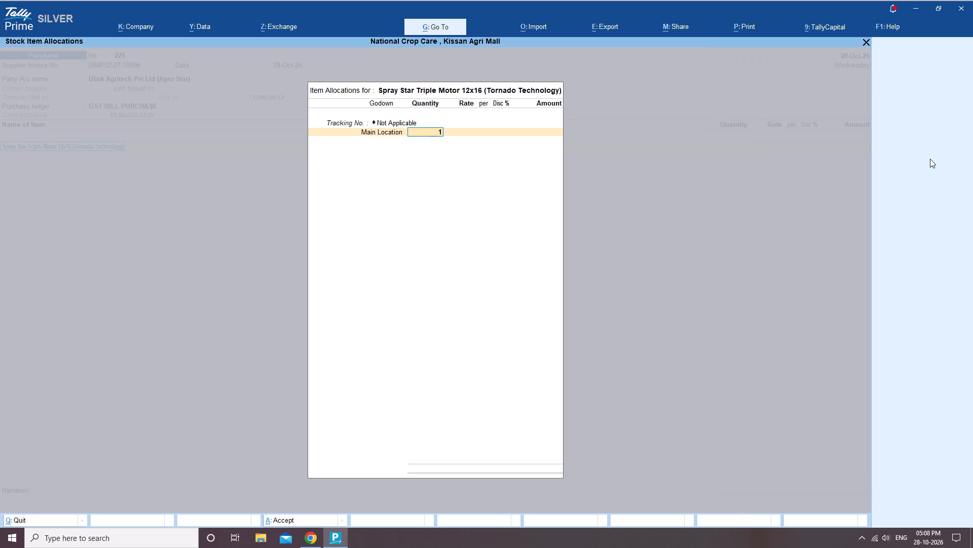
key(Return)
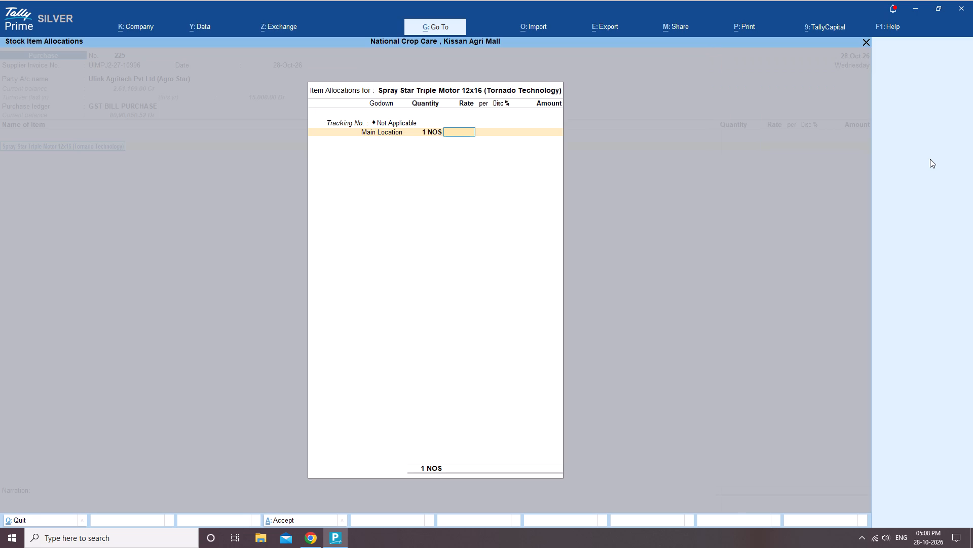
key(Return)
key(Return)
key(Return)
key(3)
key(BackSpace)
key(2)
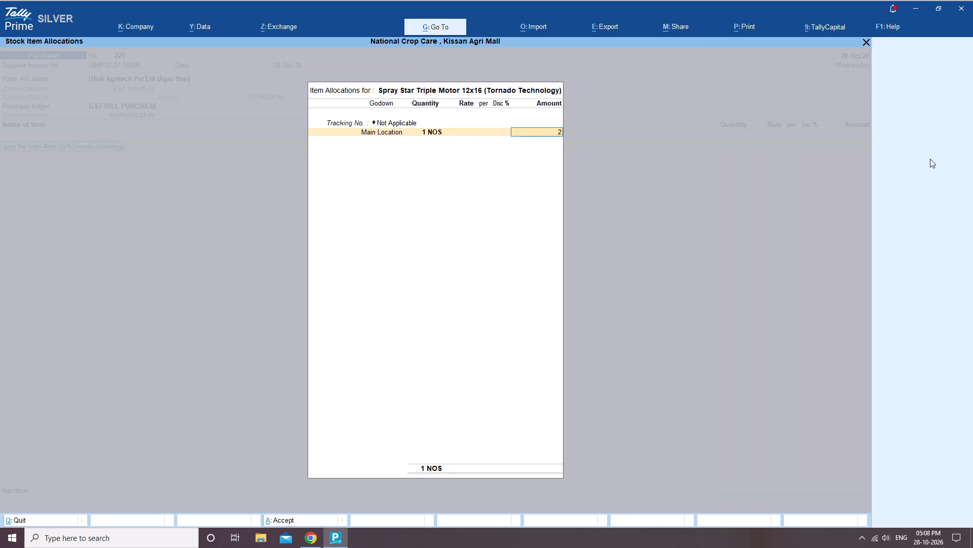
text(958.10)
key(Return)
key(Return)
key(Return)
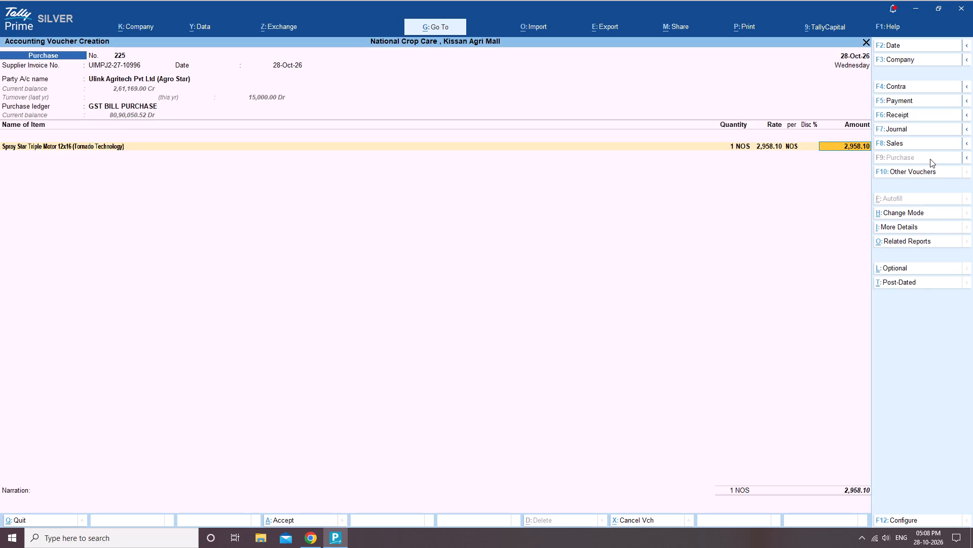
key(Return)
key(Return)
key(Return)
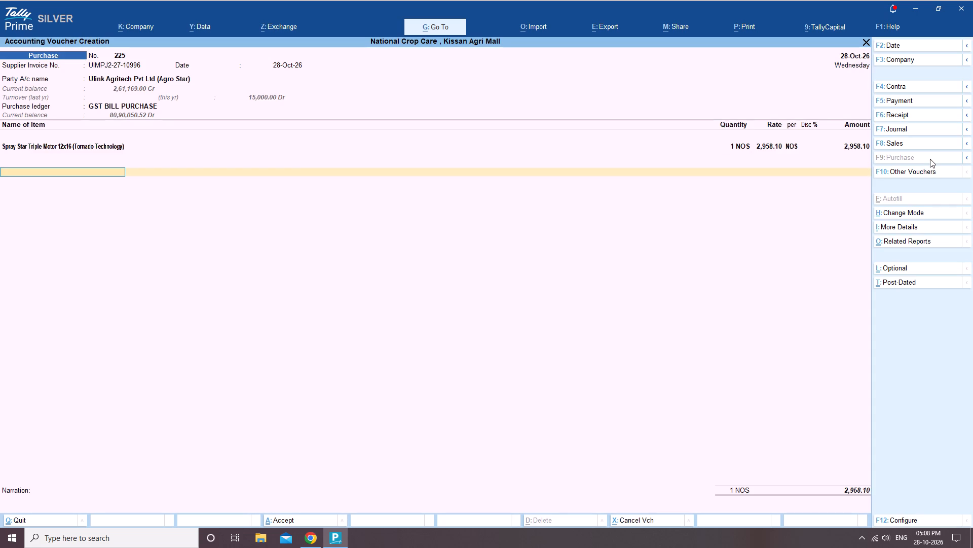
Add the INPUT CGST 2.5 ledger to the purchase voucher with an amount of 73.95 and no description.
text(gst)
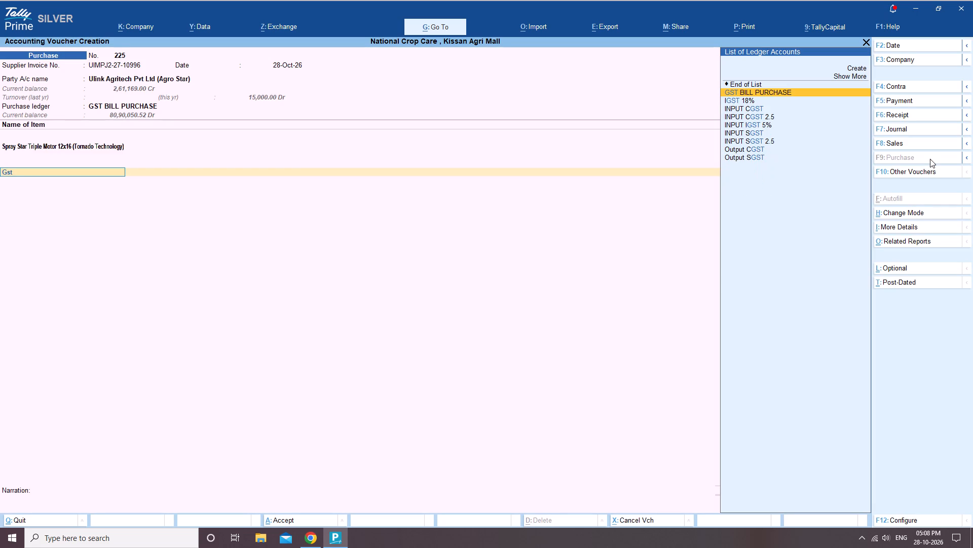
key(Down)
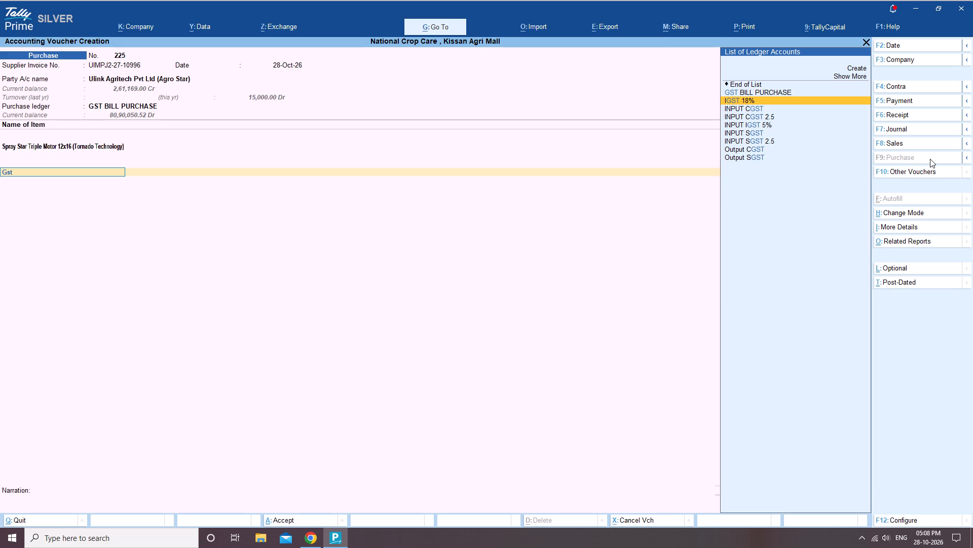
key(Down)
key(Down)
key(Return)
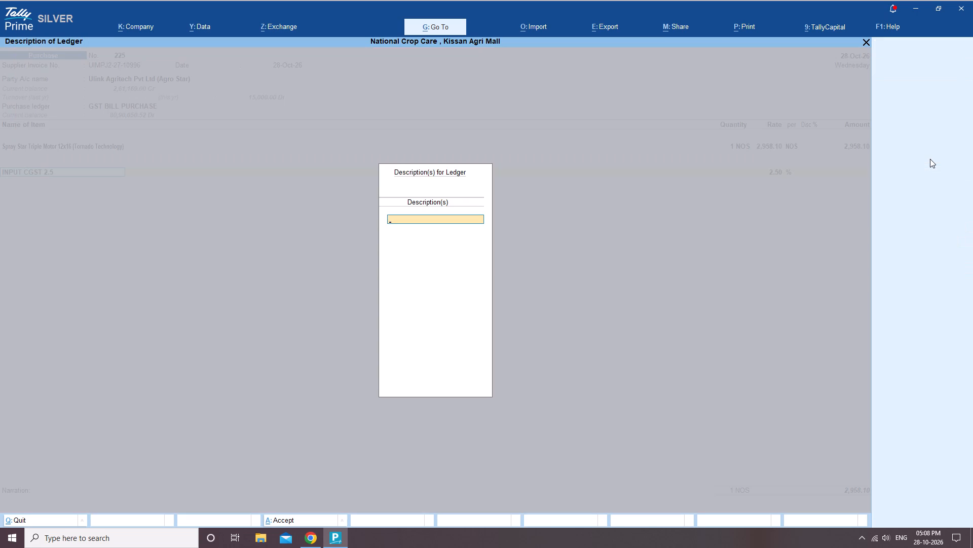
key(Return)
text(73.95)
key(Return)
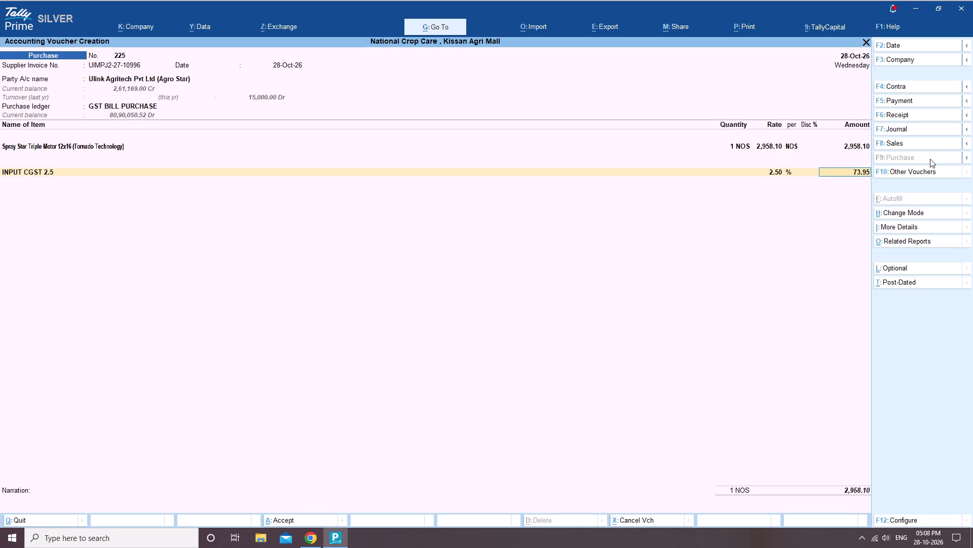
Add the INPUT SGST 2.5 ledger below the CGST line with an amount of 73.95 and no description.
text(inp)
key(Down)
key(Down)
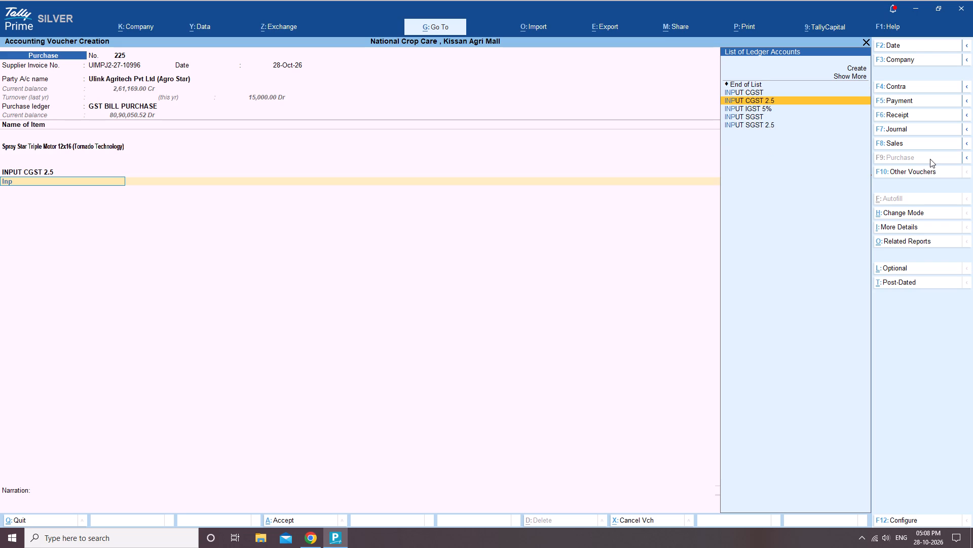
key(Down)
key(Down)
key(Down)
key(Return)
key(Return)
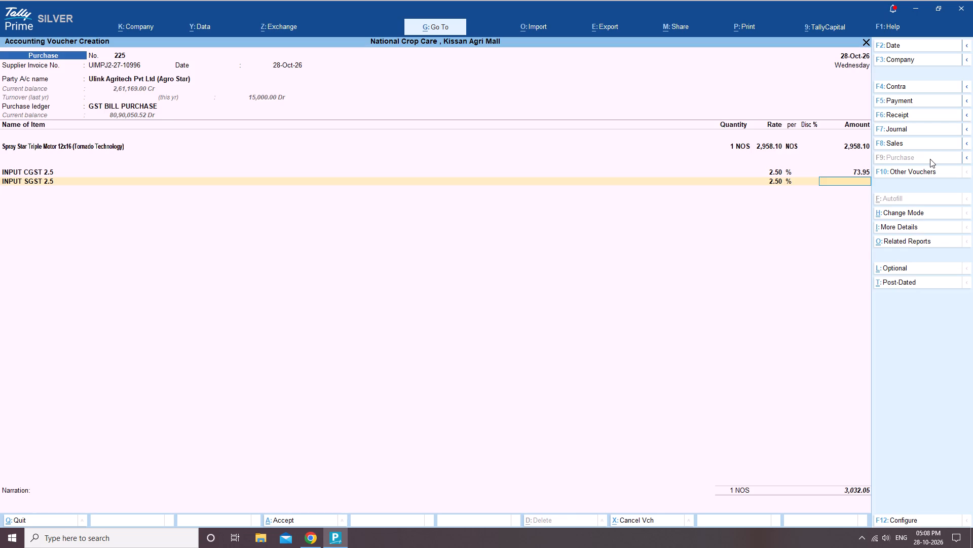
text(73.95)
key(Return)
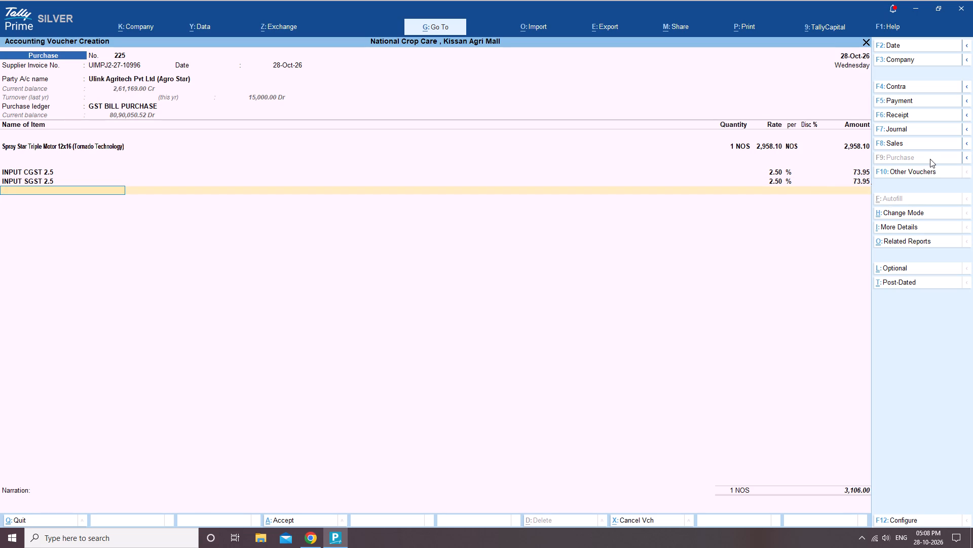
End the ledger list, leave the narration blank, and save the purchase voucher.
key(Return)
key(Return)
key(Return)
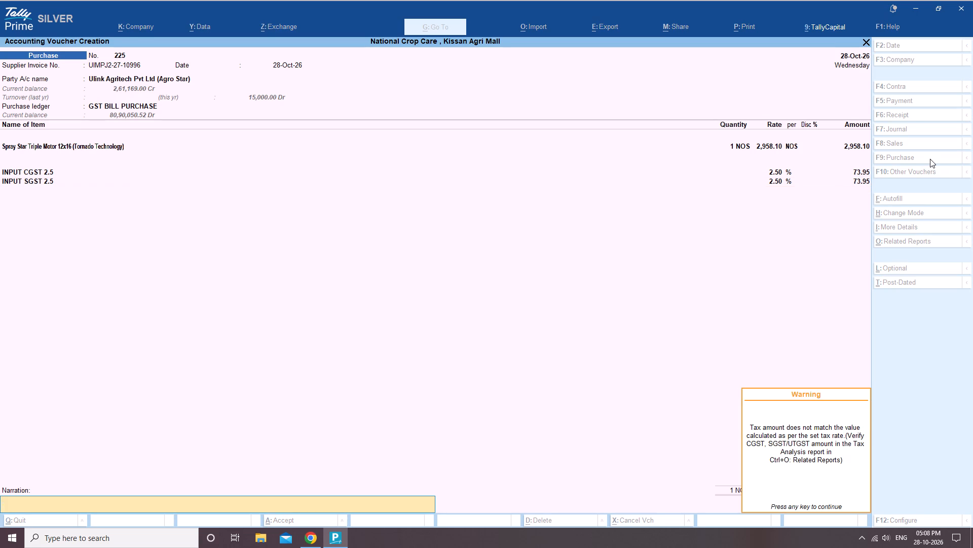
key(Return)
key(Return)
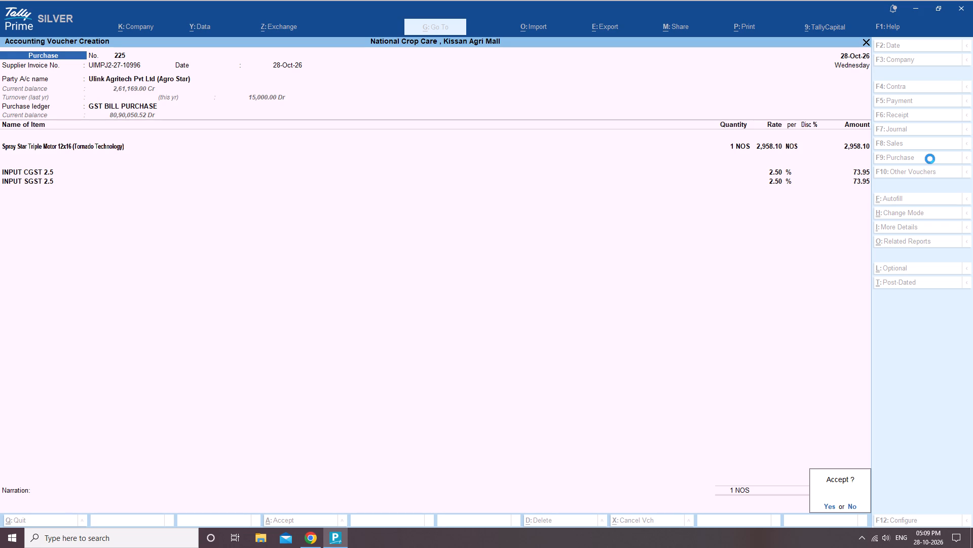
Switch to myBillBook in Chrome and start creating a new item in the inventory.
click(308, 543)
click(101, 1)
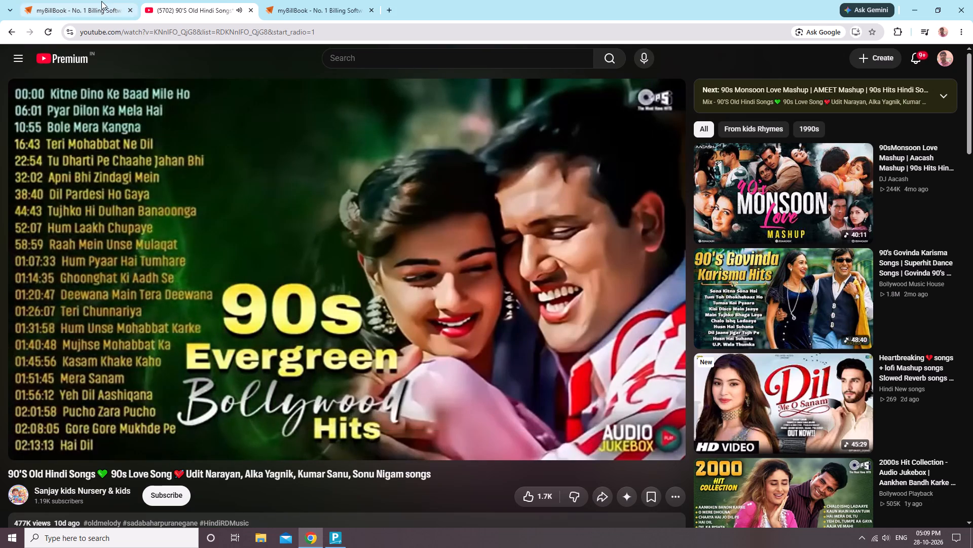
click(52, 159)
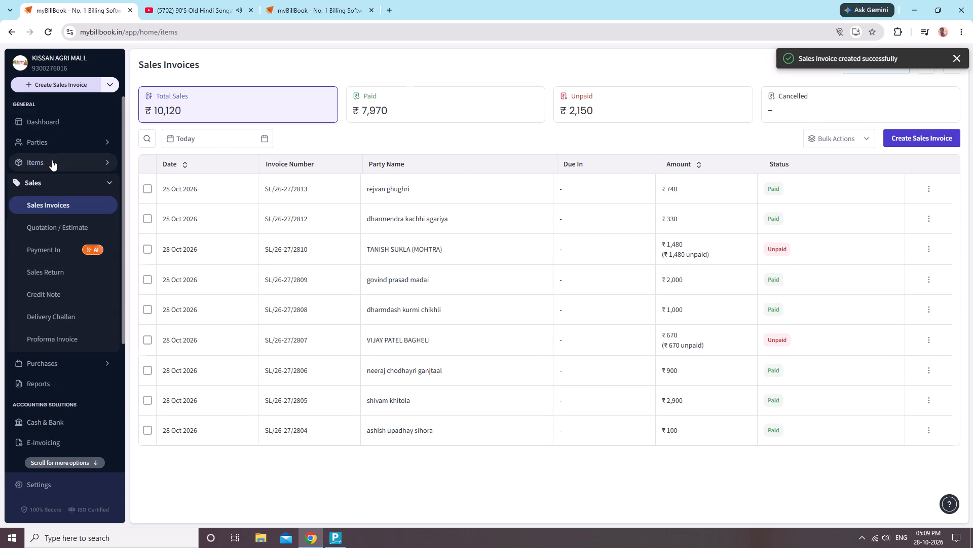
click(924, 143)
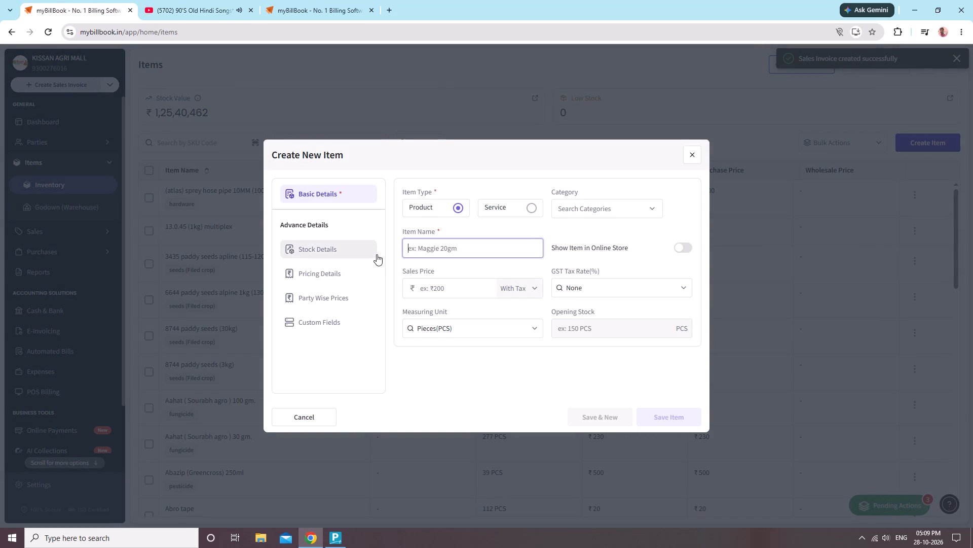
Name the new product Spray star triple motor (Agrostar) 12x 16.
text(Spr)
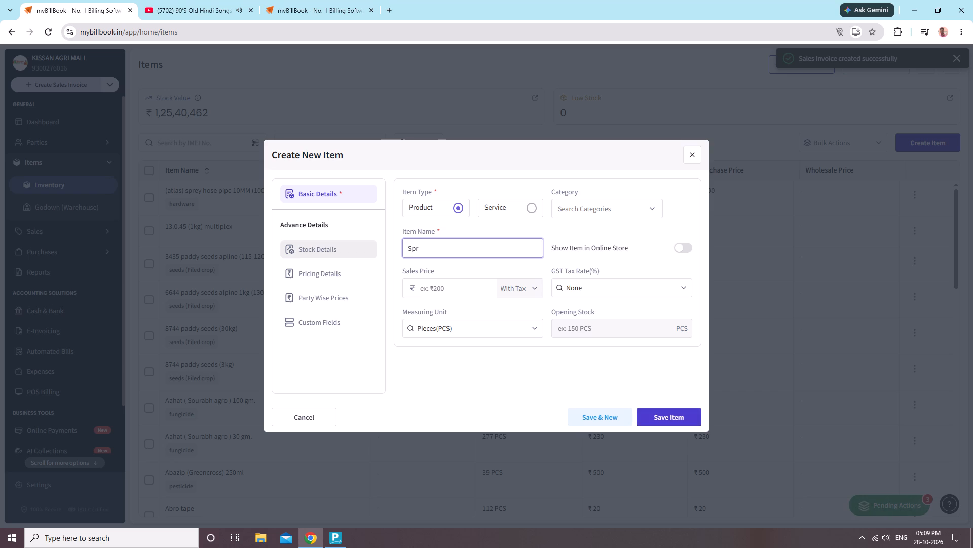
text(ay)
key(space)
text(star)
key(space)
text(triple)
key(space)
text(m)
text(oto)
key(r)
key(space)
key(shift+parenleft)
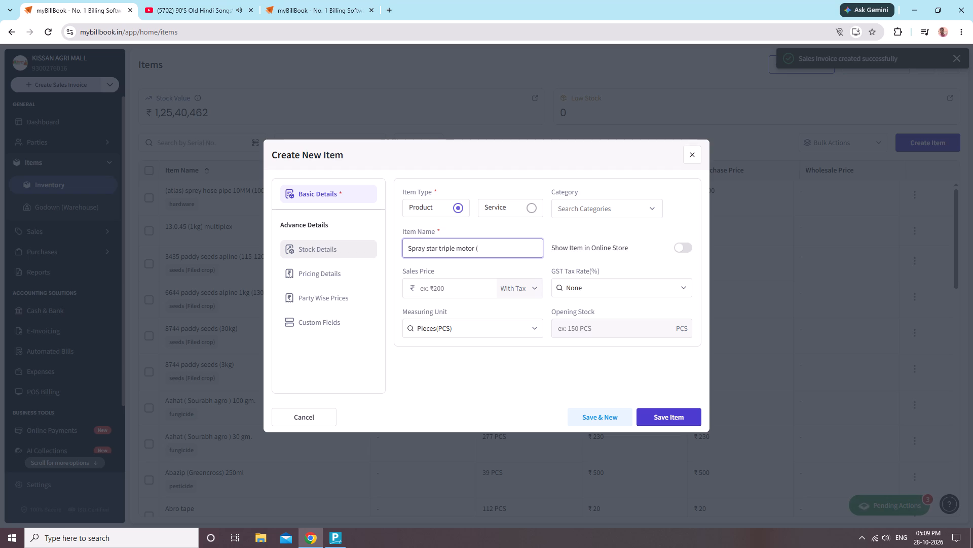
key(a)
key(BackSpace)
key(shift+a)
text(gro)
text(star)
key(shift+parenright)
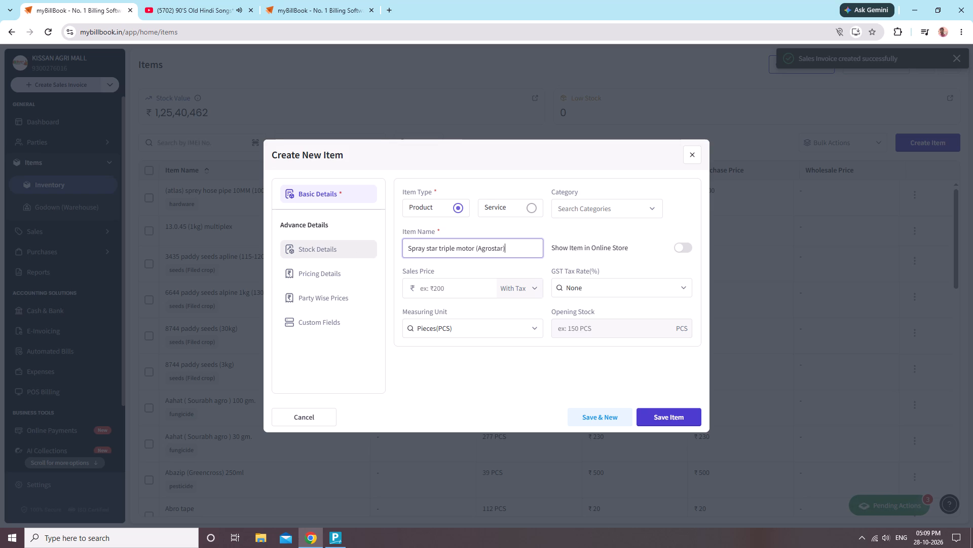
key(space)
text(12)
text(x 16)
Assign the new item to the hardware category.
click(646, 202)
key(h)
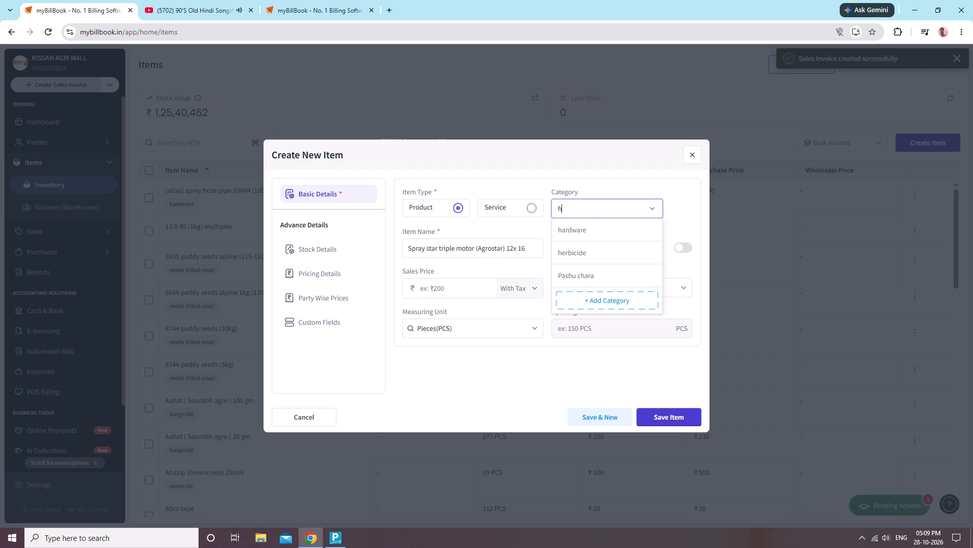
click(614, 229)
Set the new item's sales price to 4000 with tax.
click(451, 283)
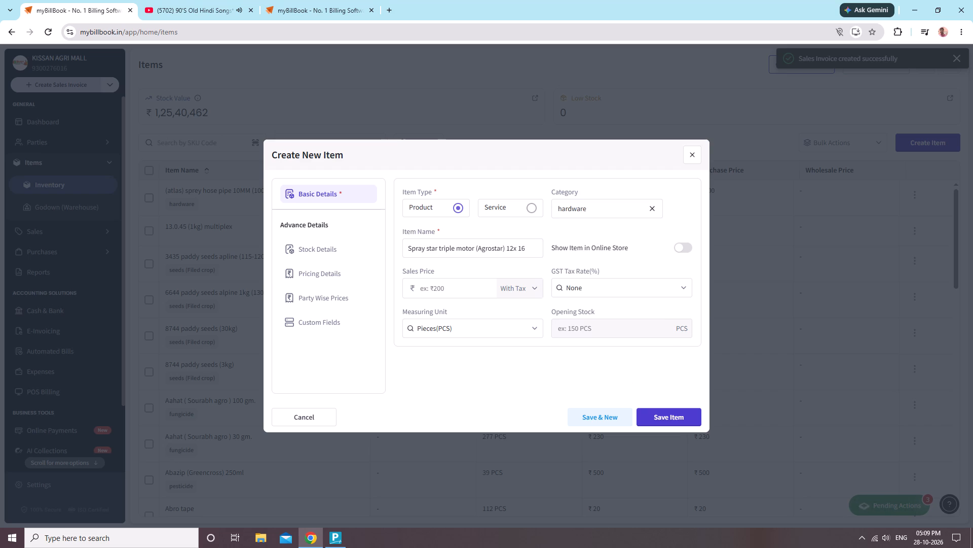
click(453, 289)
text(4000)
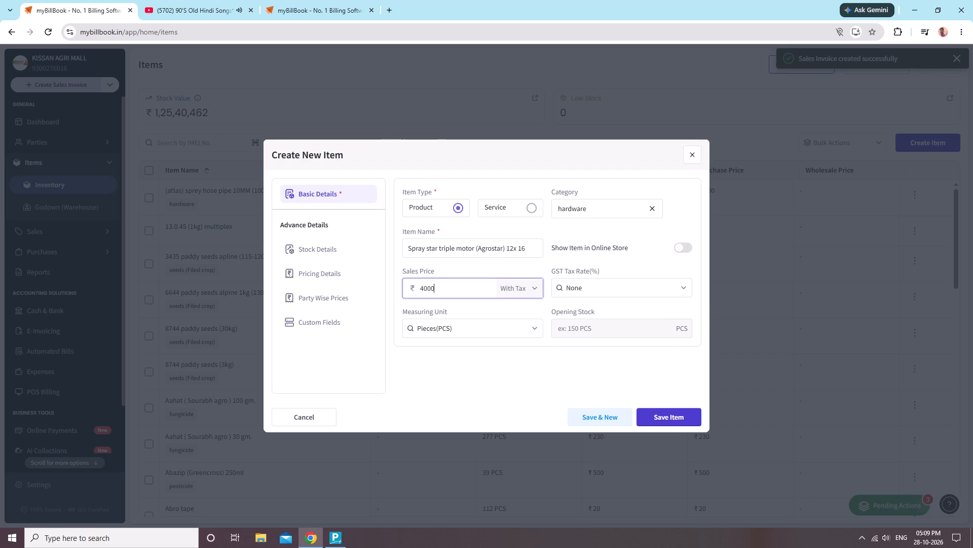
In the stock details, choose the KISSAN AGRI MALL godown and enter an opening stock of 1.
click(341, 243)
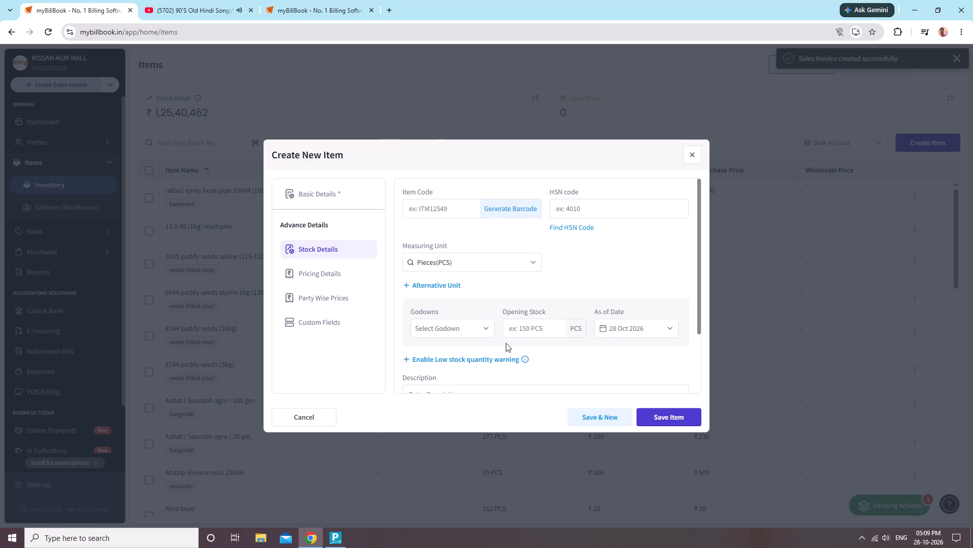
click(456, 333)
click(463, 350)
click(558, 320)
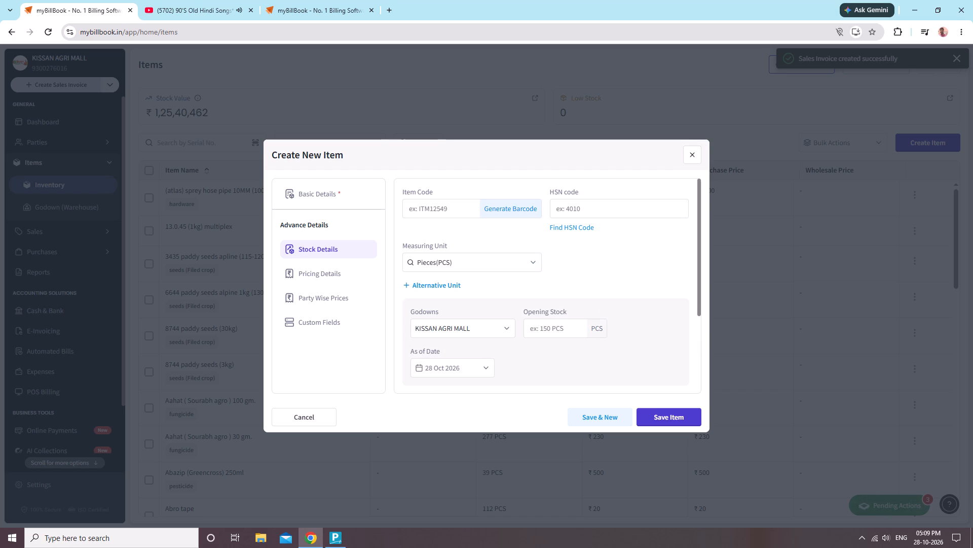
click(569, 329)
key(1)
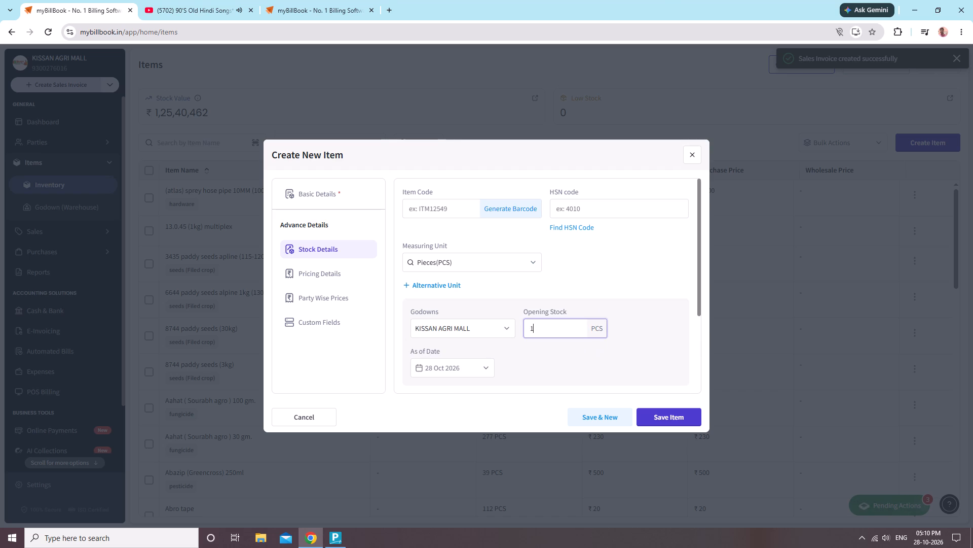
click(595, 327)
click(595, 327)
click(598, 327)
click(598, 327)
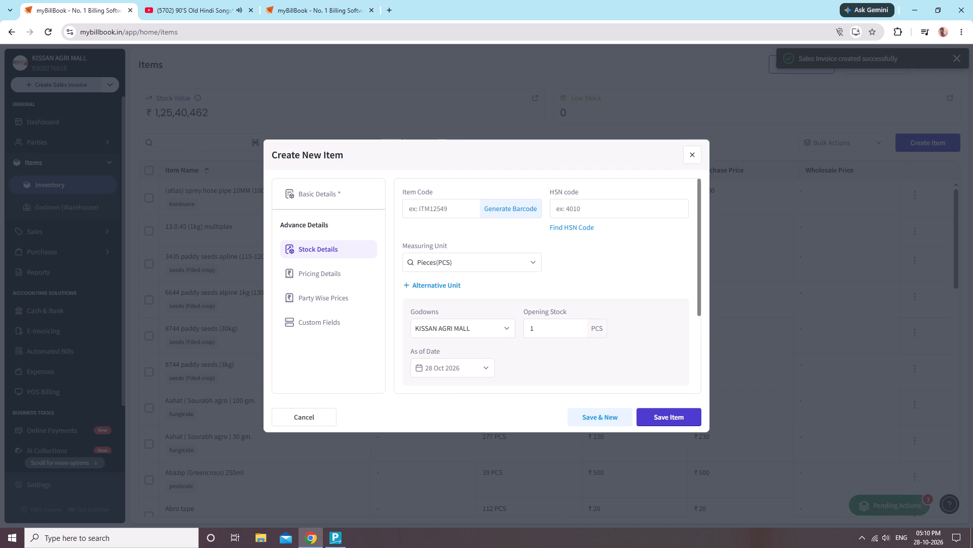
click(598, 327)
click(596, 327)
scroll(582, 334, down, 3)
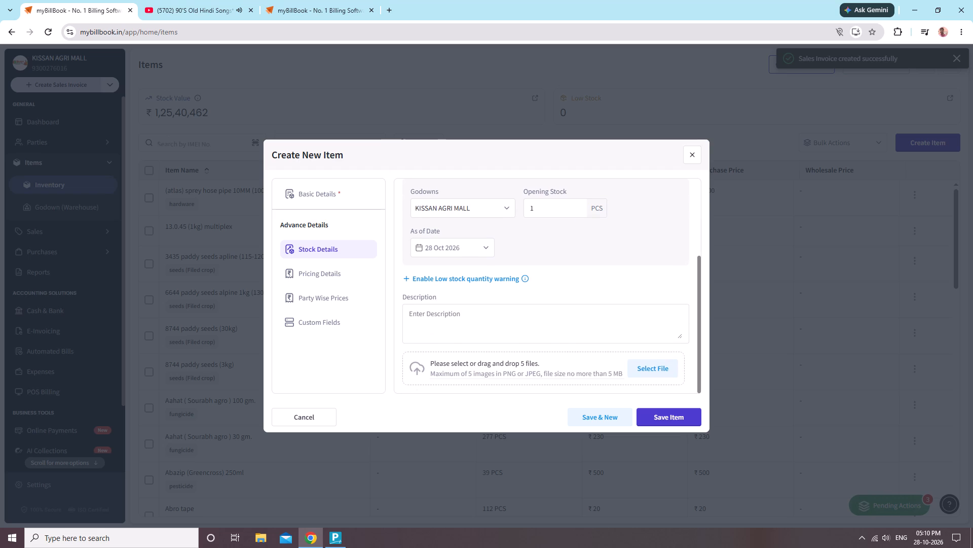
Change the item's measuring unit to Numbers(NOS) in the basic details.
click(326, 273)
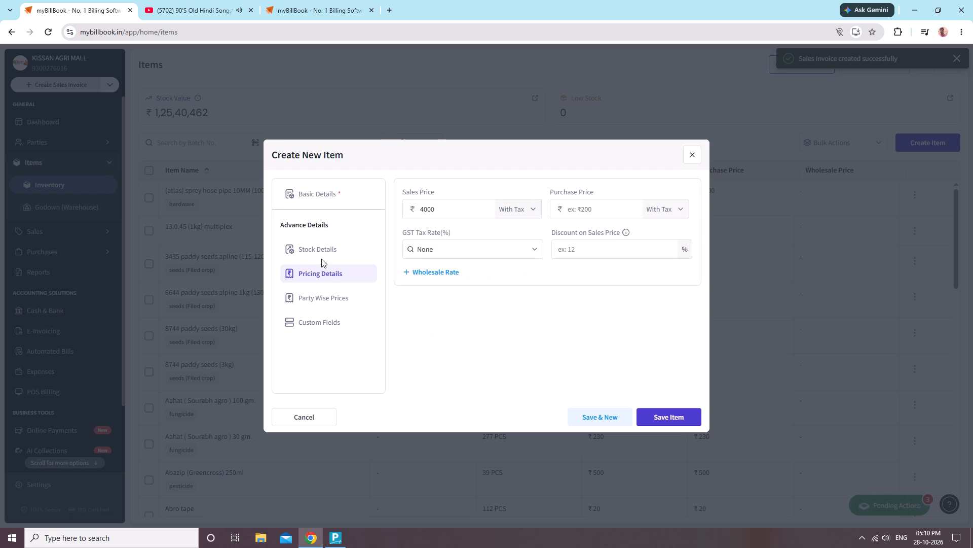
click(321, 259)
click(322, 201)
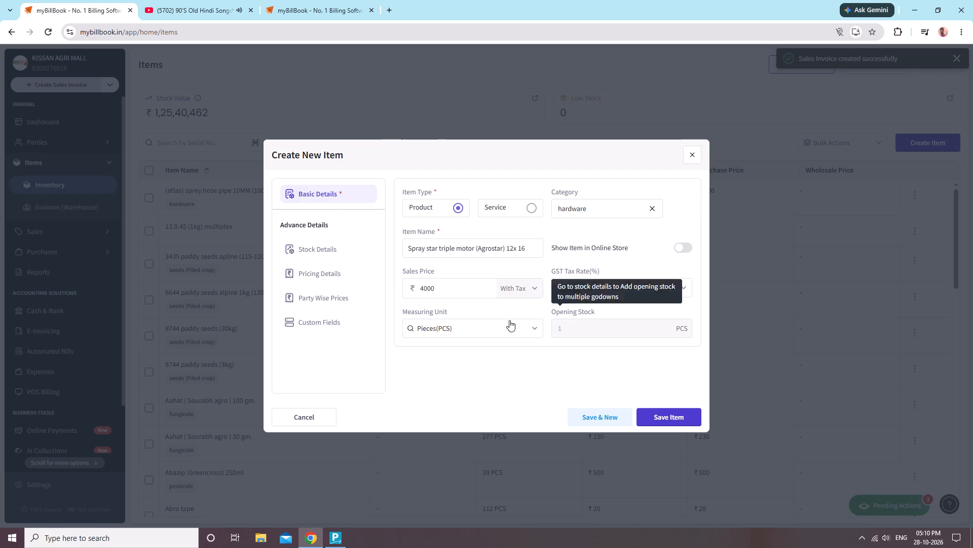
click(491, 330)
text(no)
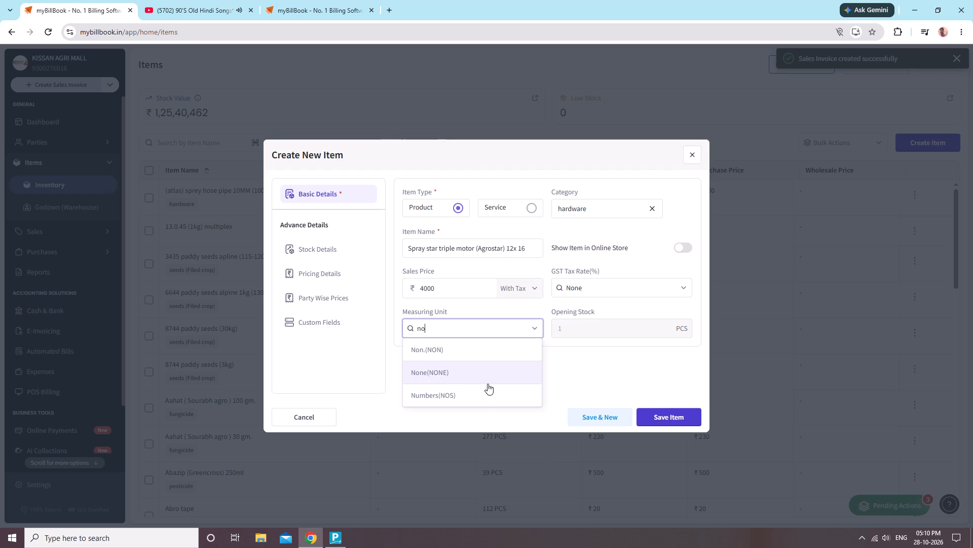
click(482, 395)
Set the item's purchase price to 4000 with tax and save the item.
click(319, 249)
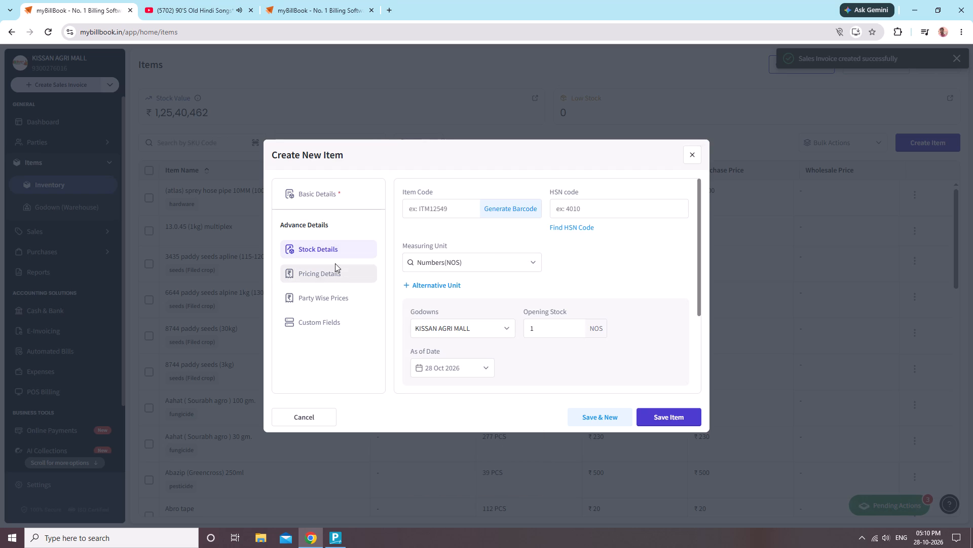
click(307, 278)
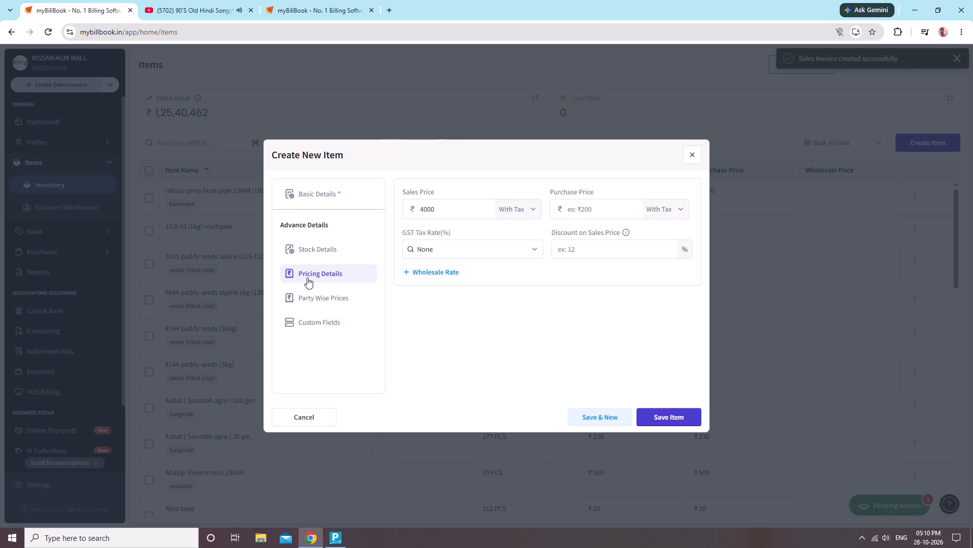
click(616, 200)
click(619, 212)
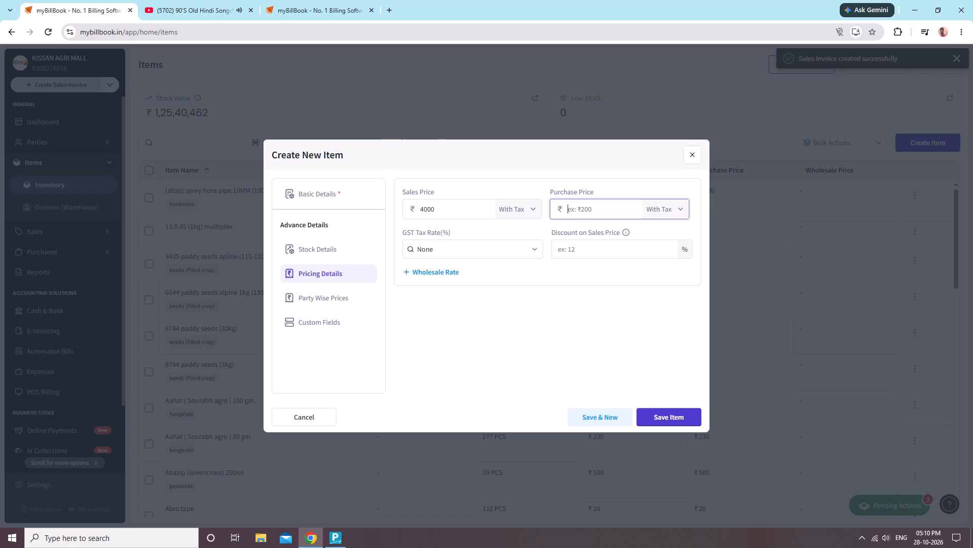
text(4000)
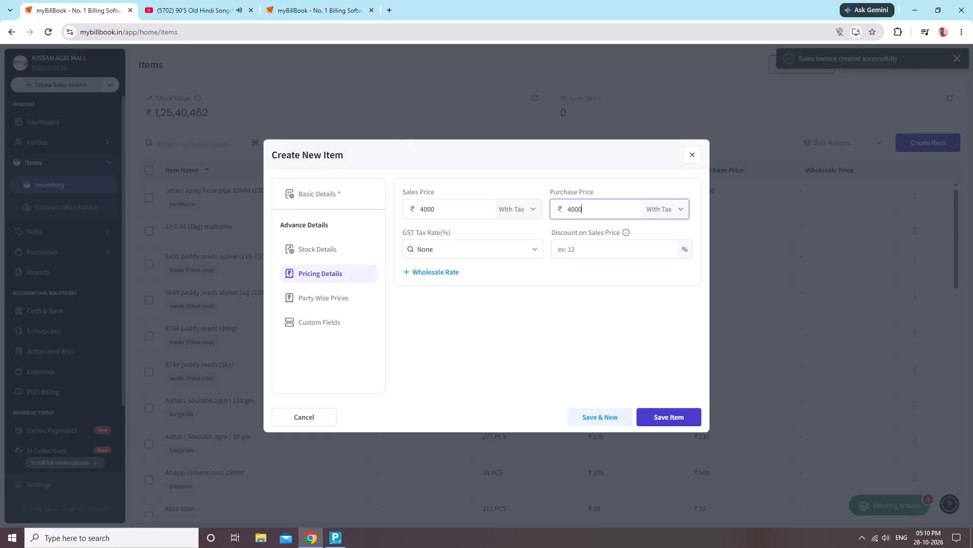
click(688, 419)
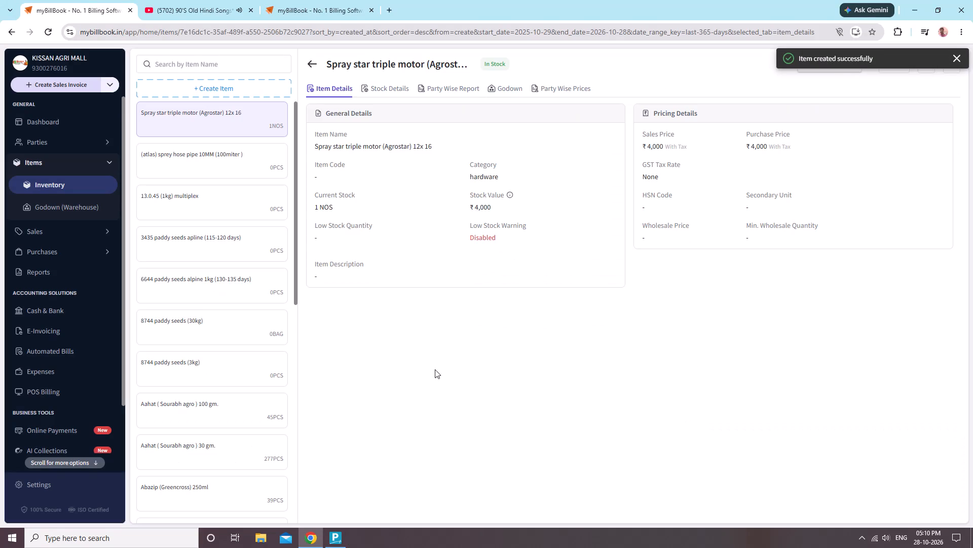
Leave the new item's details and return to the full item list.
click(465, 346)
click(494, 313)
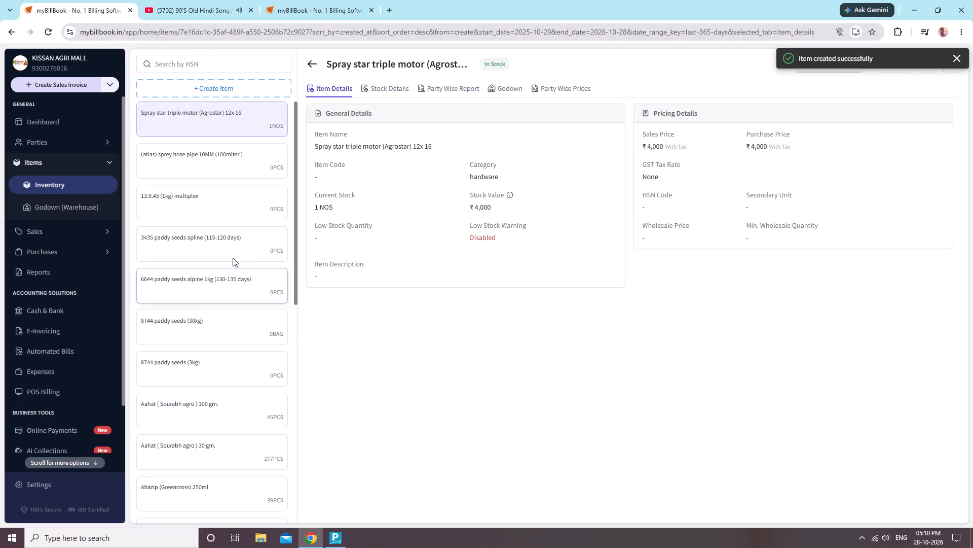
click(315, 65)
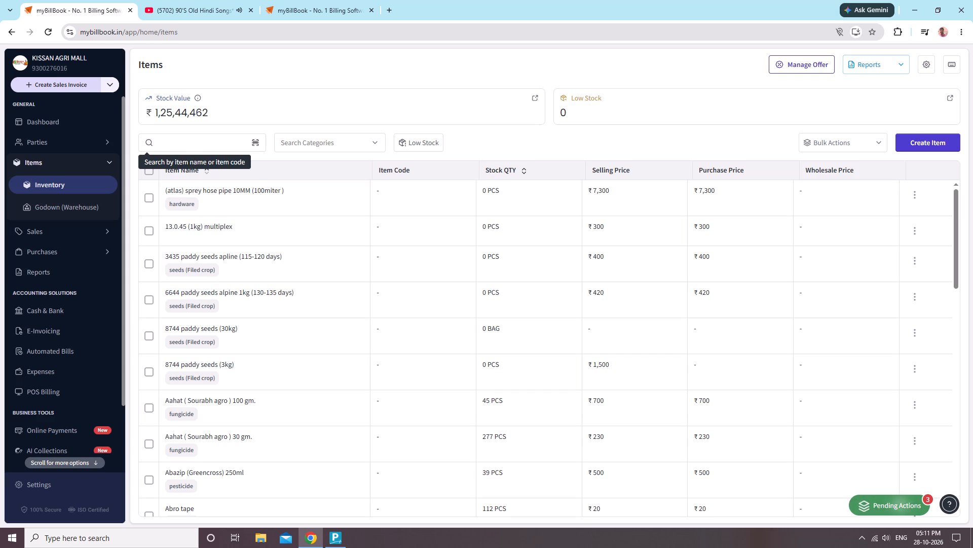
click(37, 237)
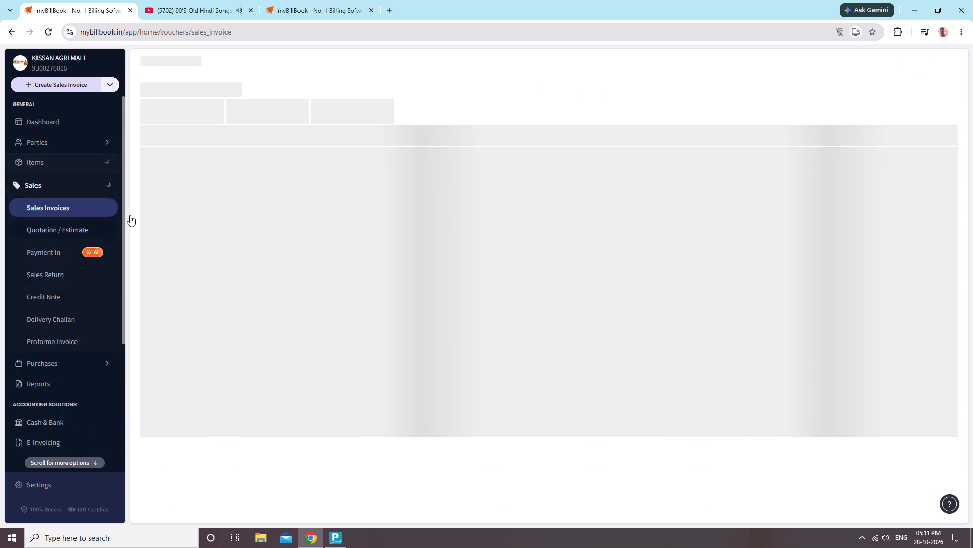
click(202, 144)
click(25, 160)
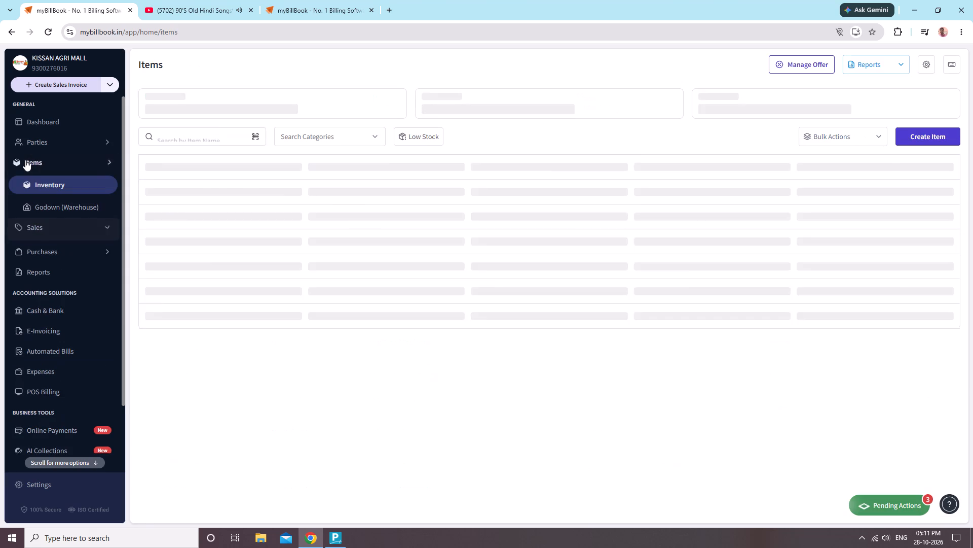
Search the inventory items for spray.
click(189, 145)
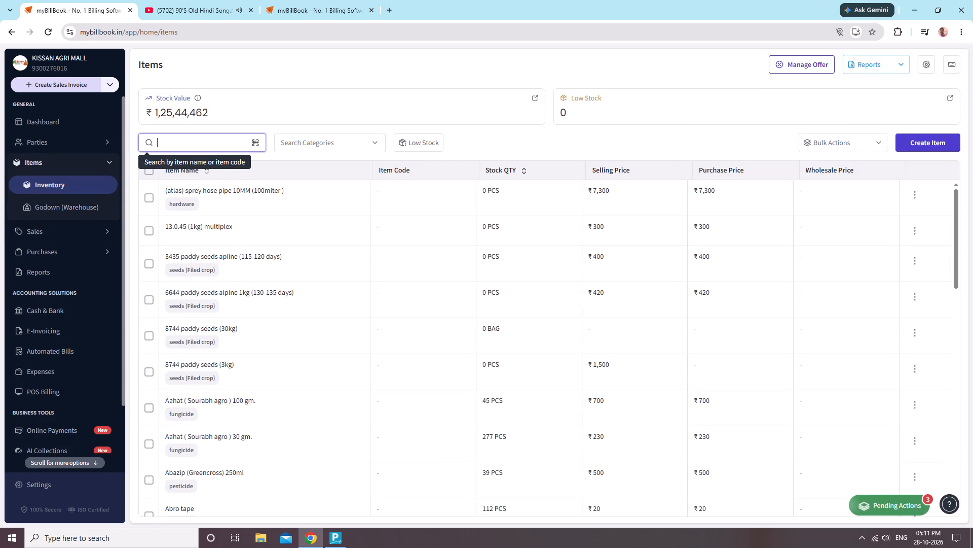
text(spr)
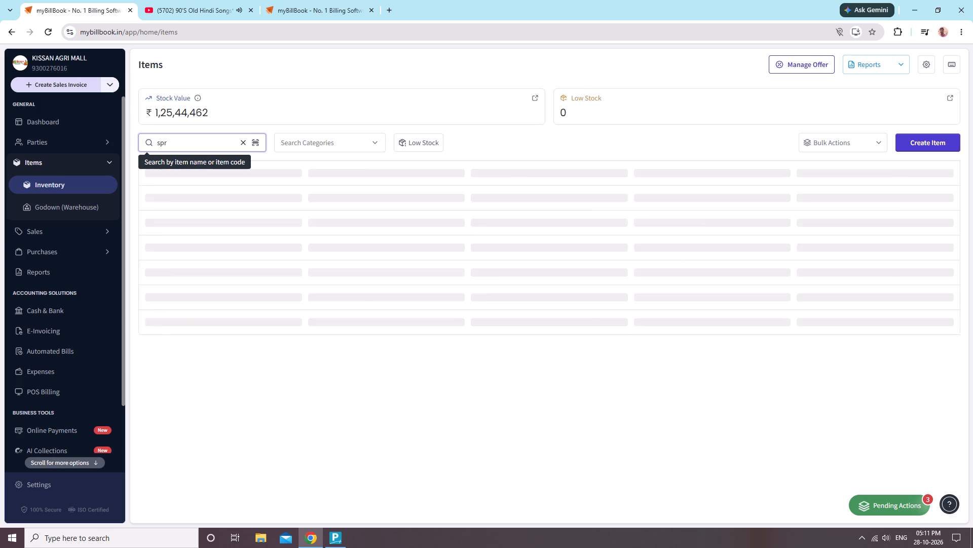
text(ay)
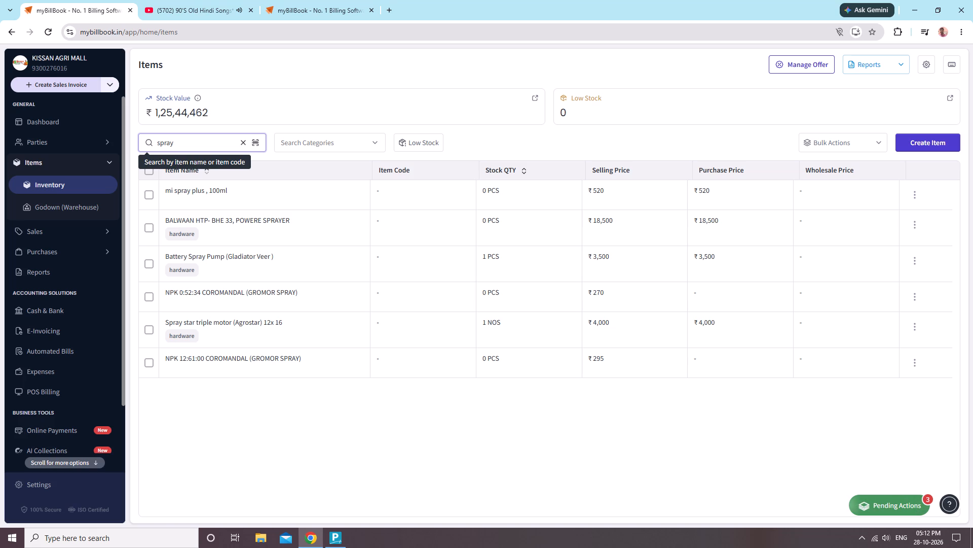
Replace the inventory search term with agro star.
key(BackSpace)
key(BackSpace)
key(BackSpace)
key(BackSpace)
key(BackSpace)
key(BackSpace)
key(BackSpace)
text(agro)
key(space)
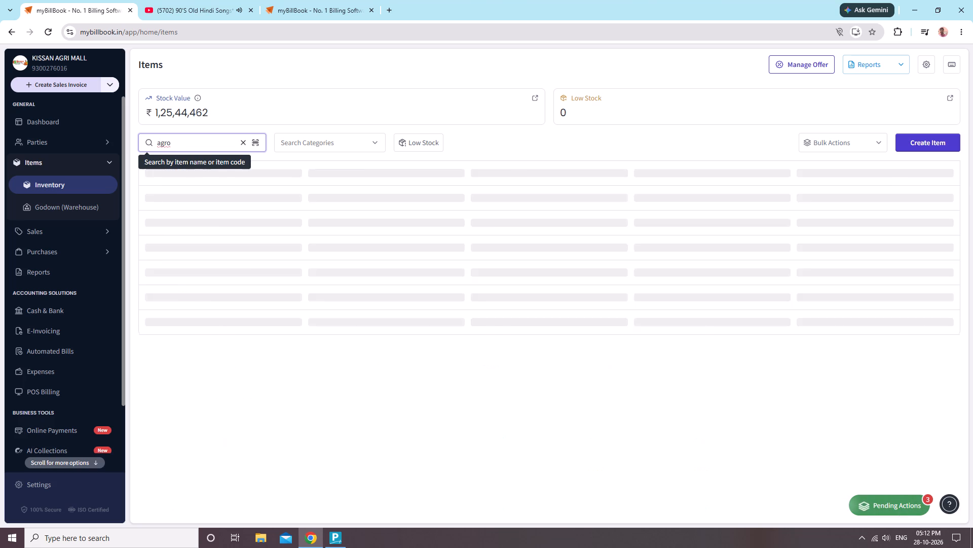
text(st)
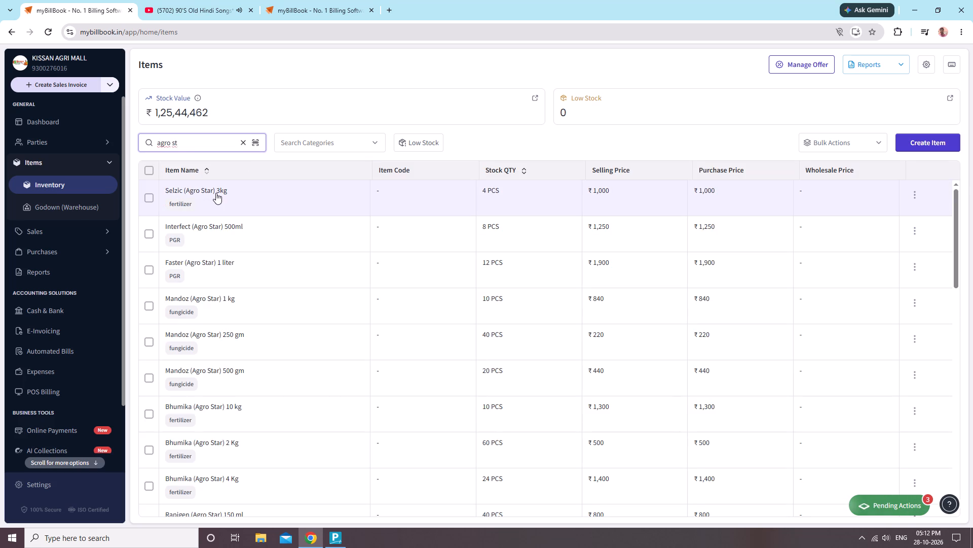
text(ar)
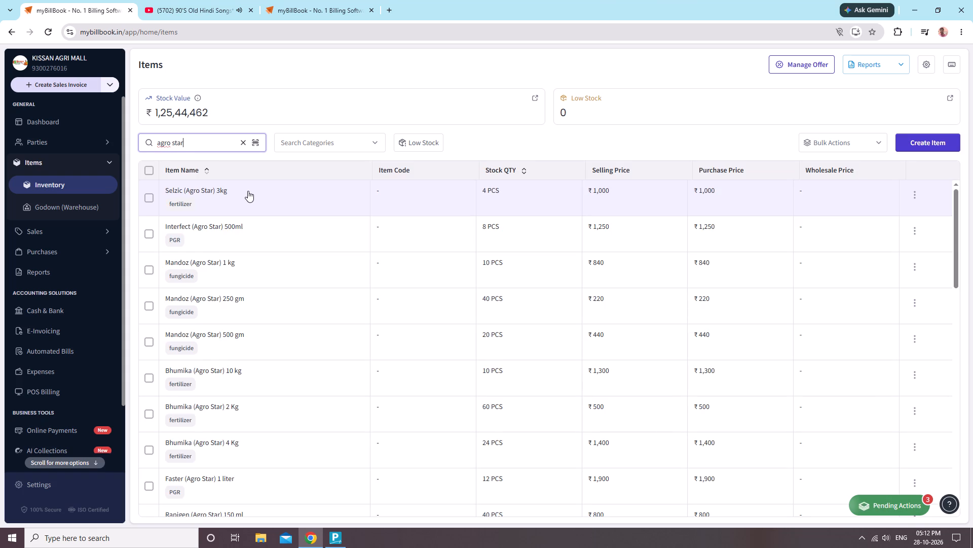
Look through the matching Agro Star items with their stock and prices, and clear the search.
scroll(270, 241, down, 1)
scroll(274, 378, down, 1)
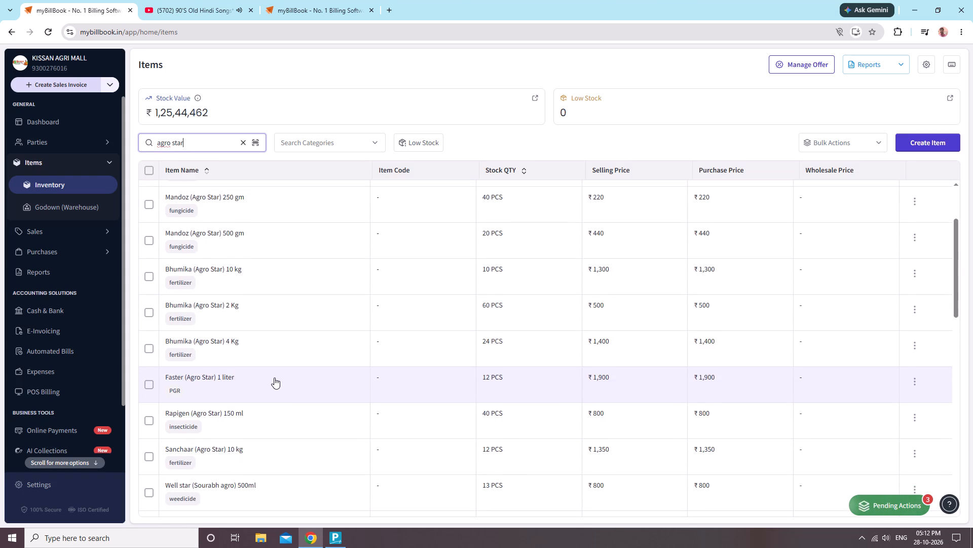
scroll(274, 378, down, 4)
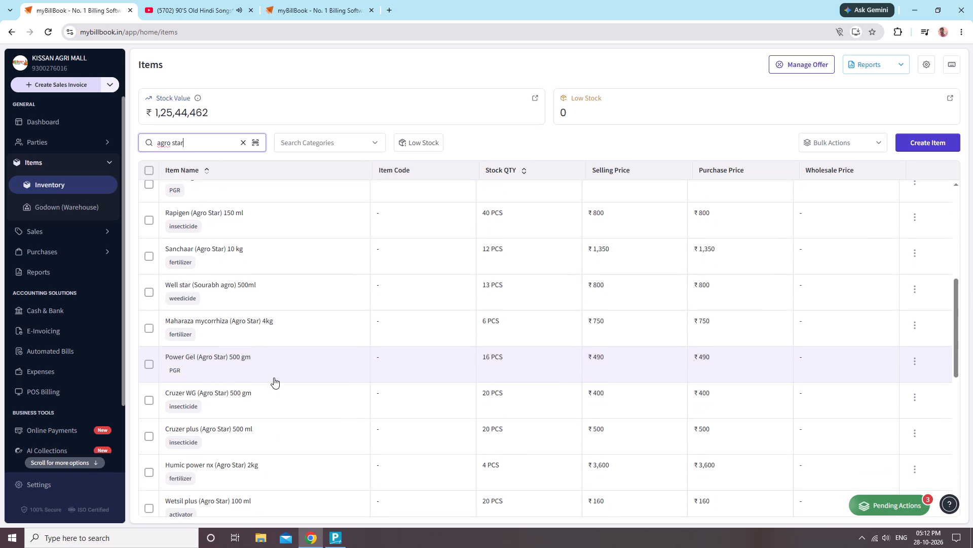
scroll(274, 378, down, 5)
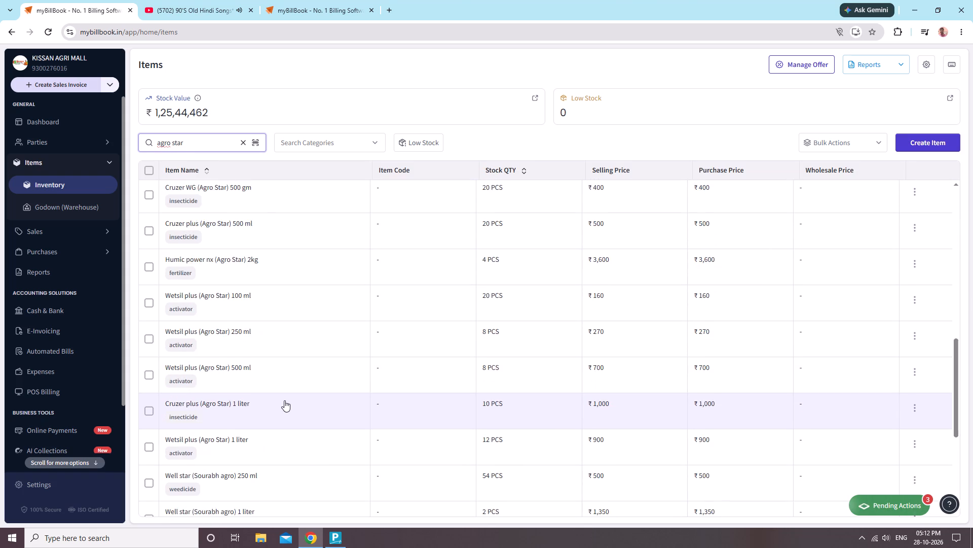
scroll(284, 400, down, 2)
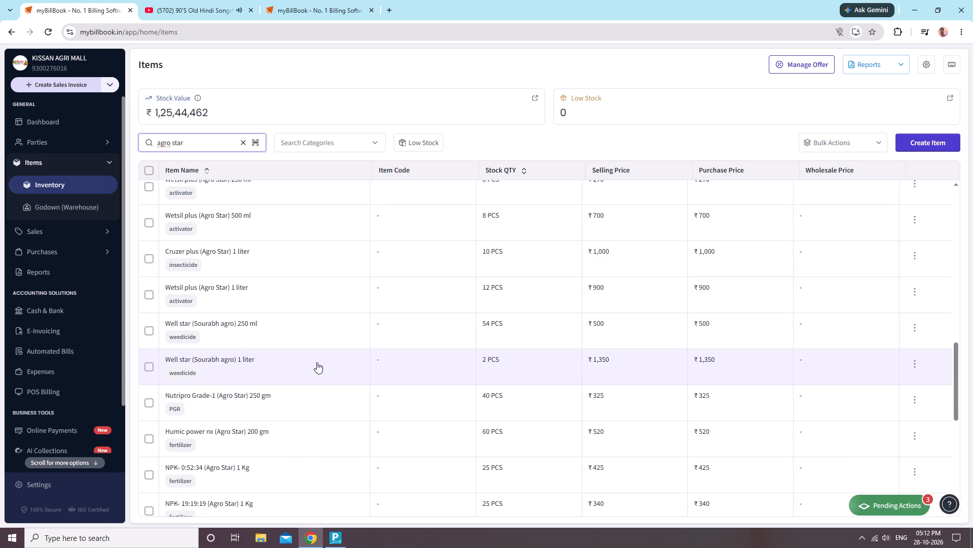
scroll(318, 362, down, 4)
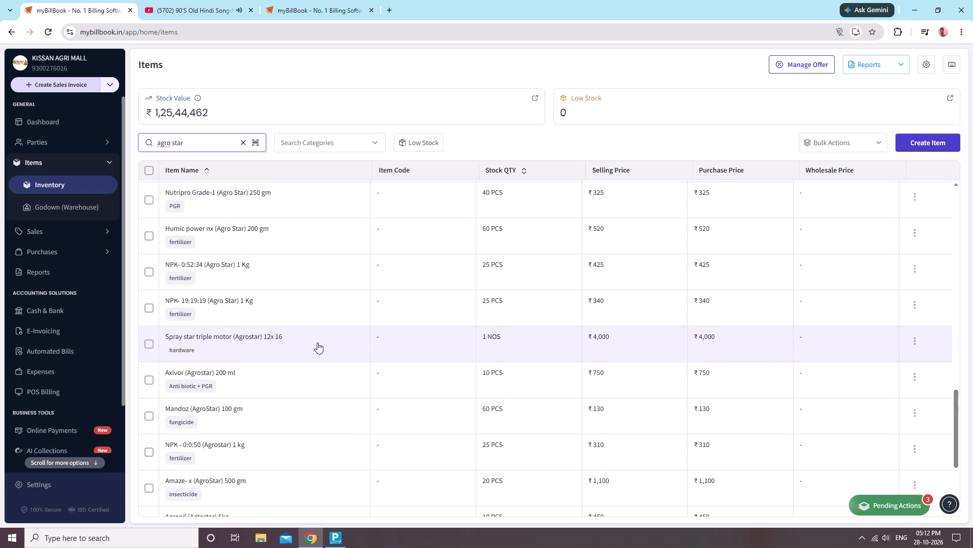
scroll(317, 342, down, 4)
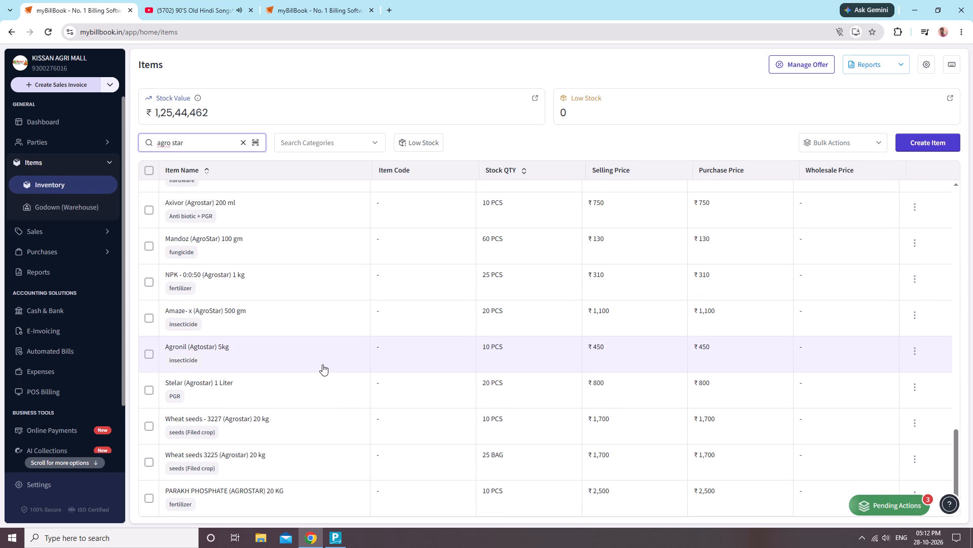
scroll(322, 365, down, 4)
click(245, 141)
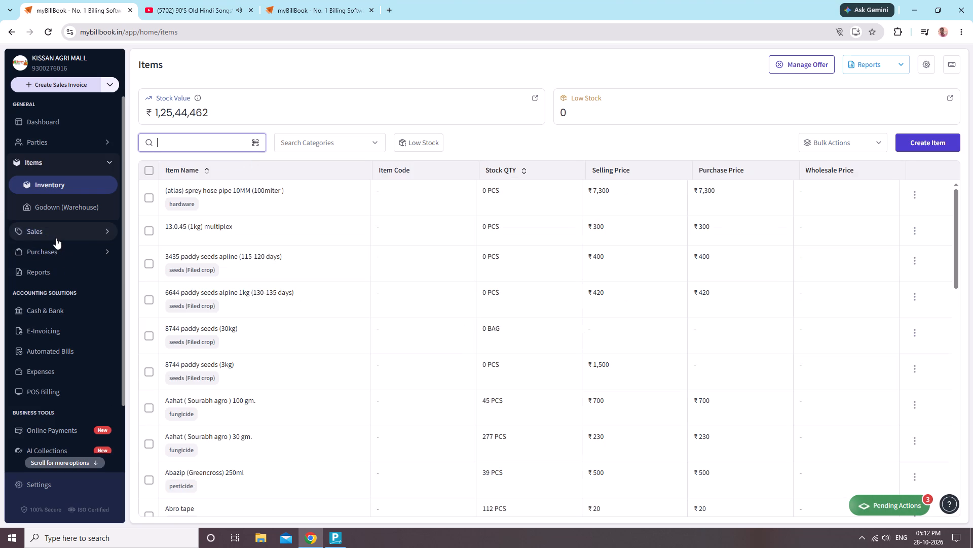
Open the sales invoices and filter them to Today.
click(56, 238)
click(203, 144)
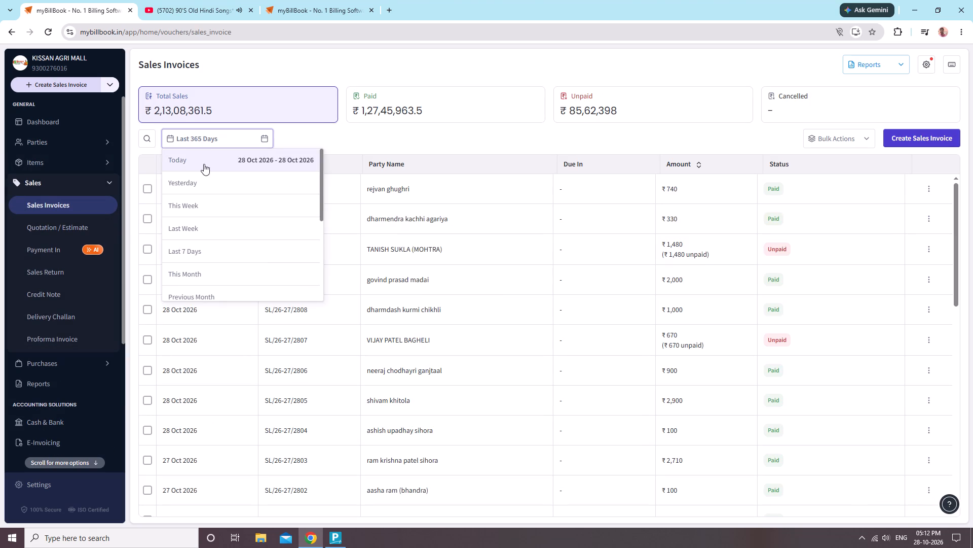
click(204, 164)
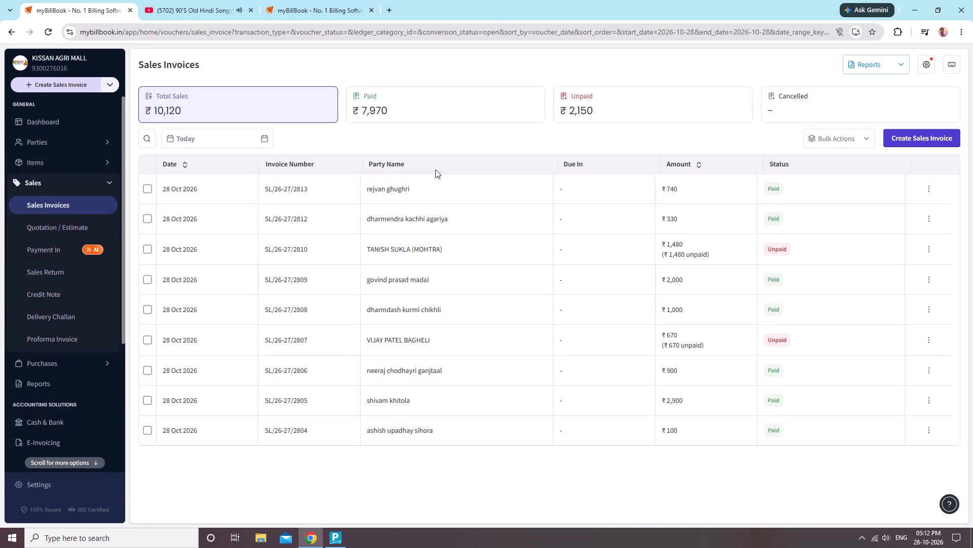
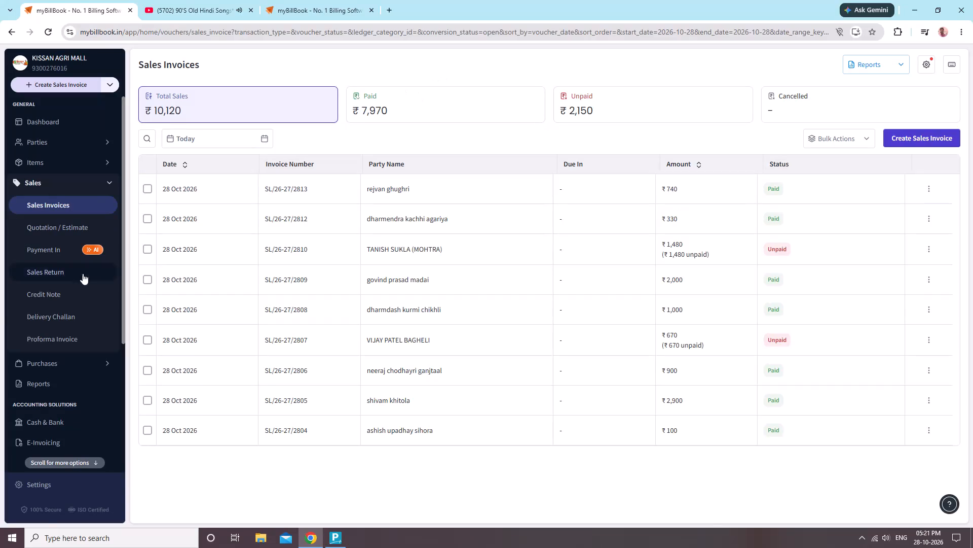
Search the inventory items for tapri to view the matching items' stock and prices.
scroll(81, 223, down, 2)
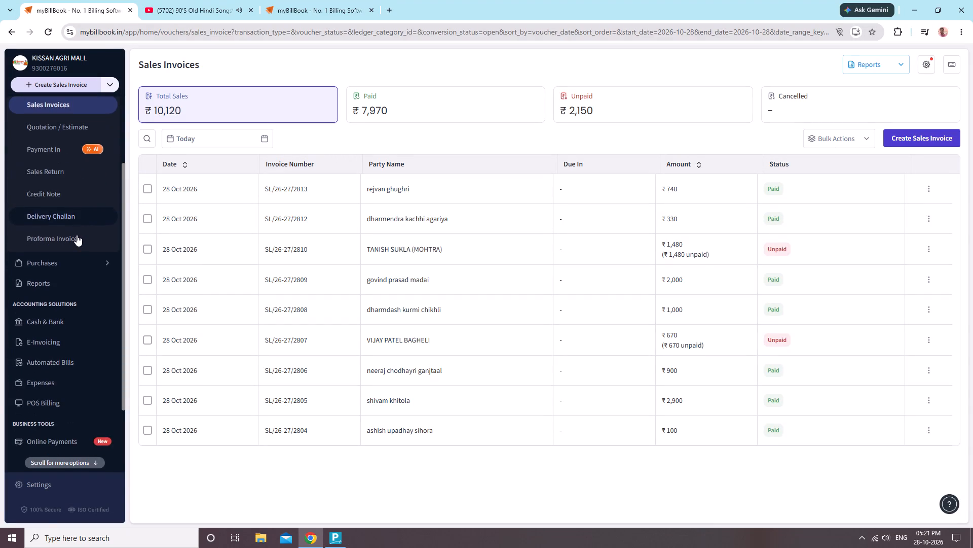
scroll(77, 235, up, 4)
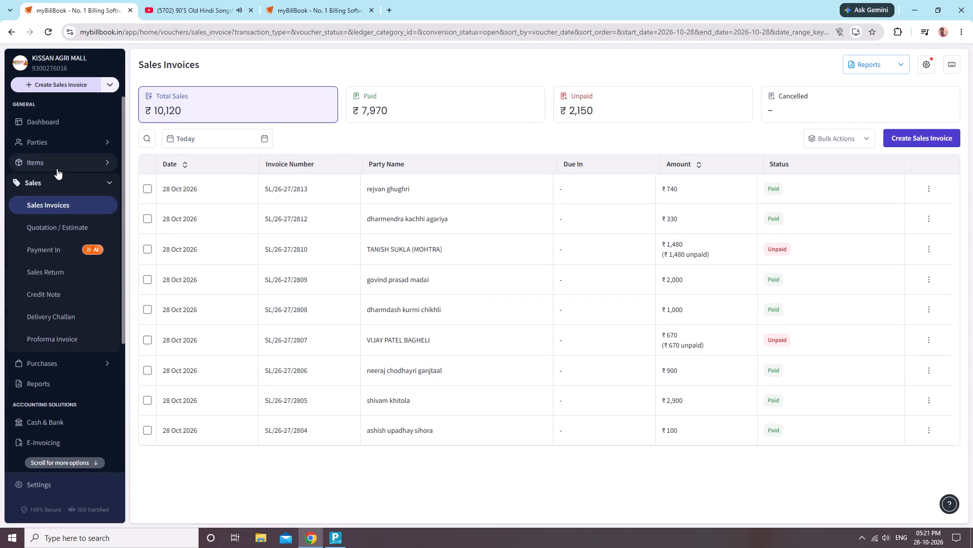
click(57, 168)
click(188, 140)
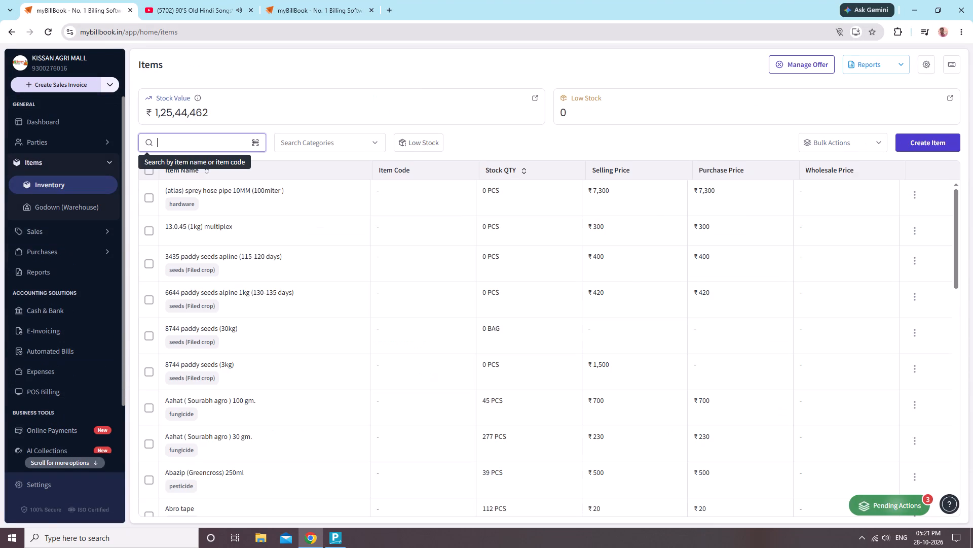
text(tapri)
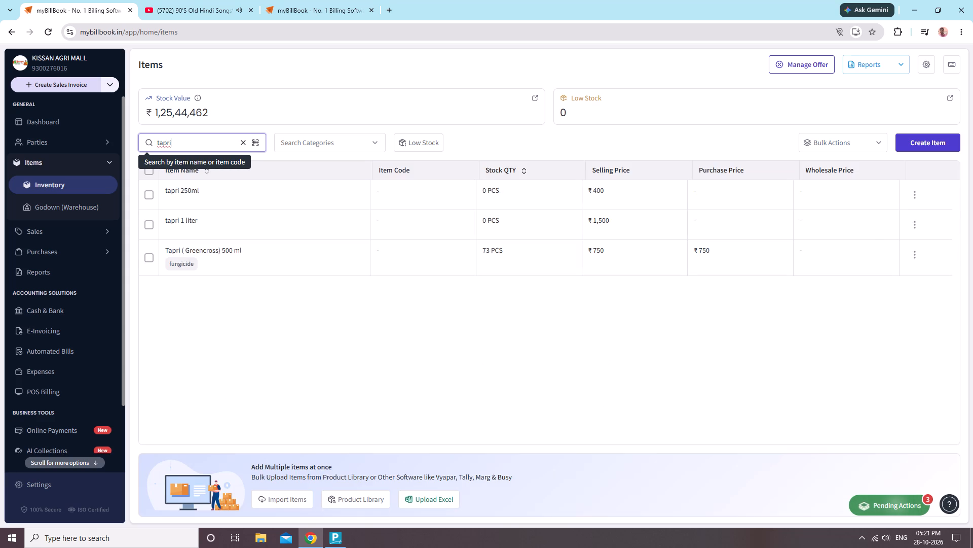
click(217, 340)
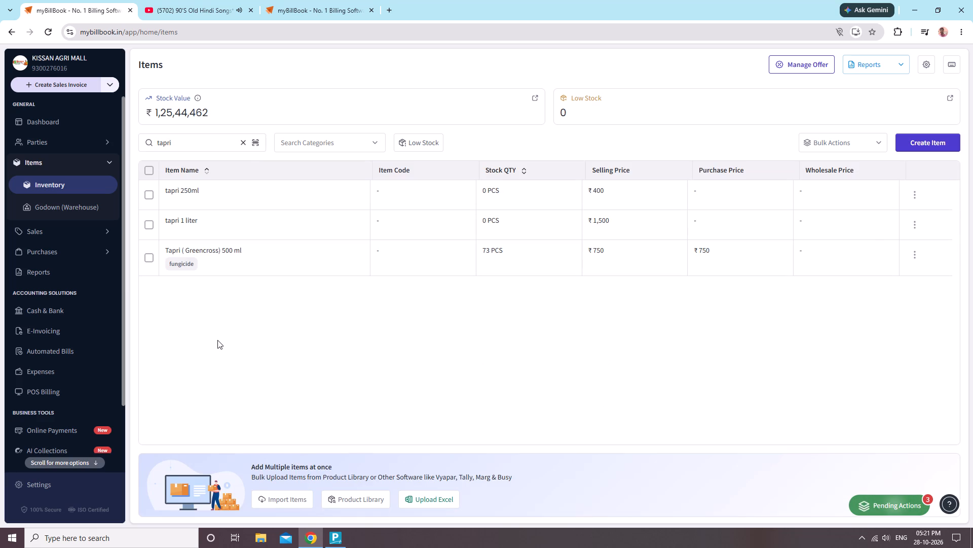
click(44, 147)
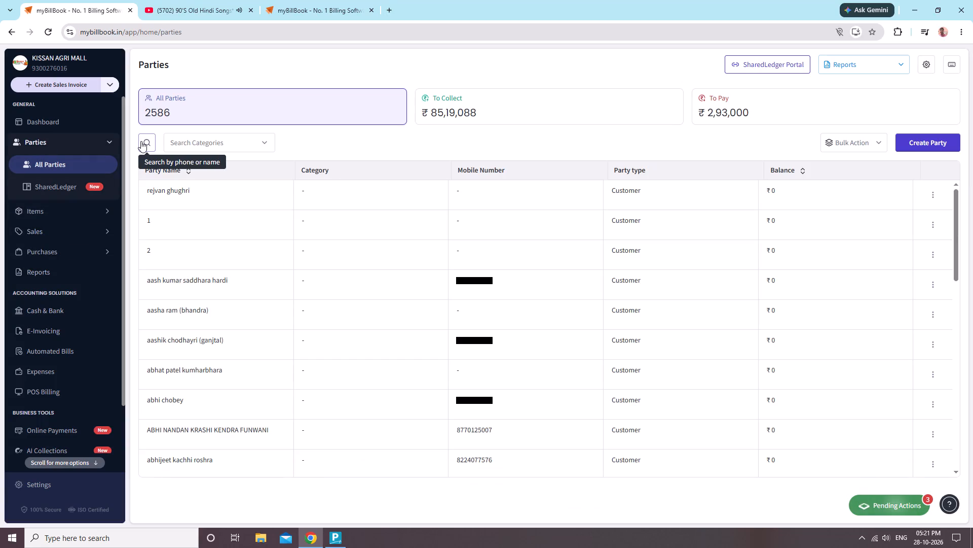
click(141, 141)
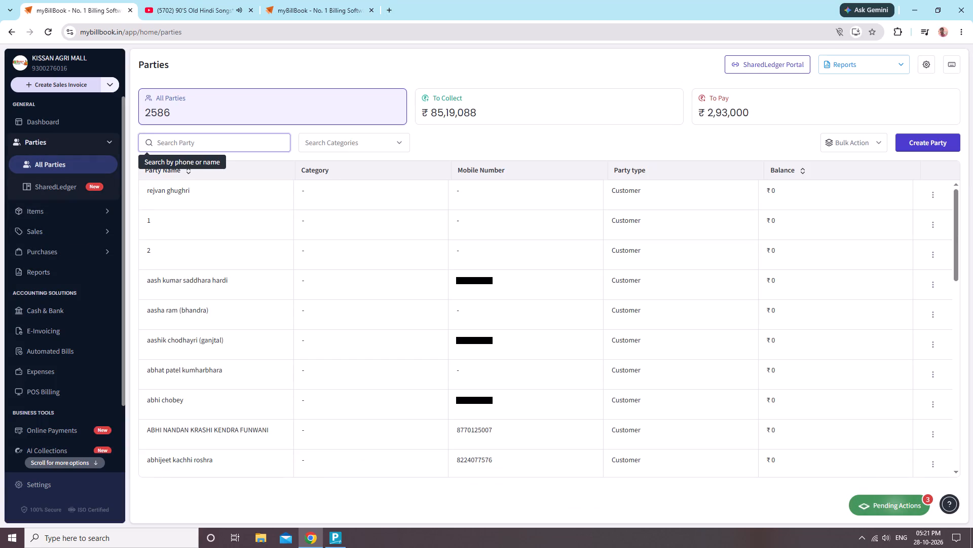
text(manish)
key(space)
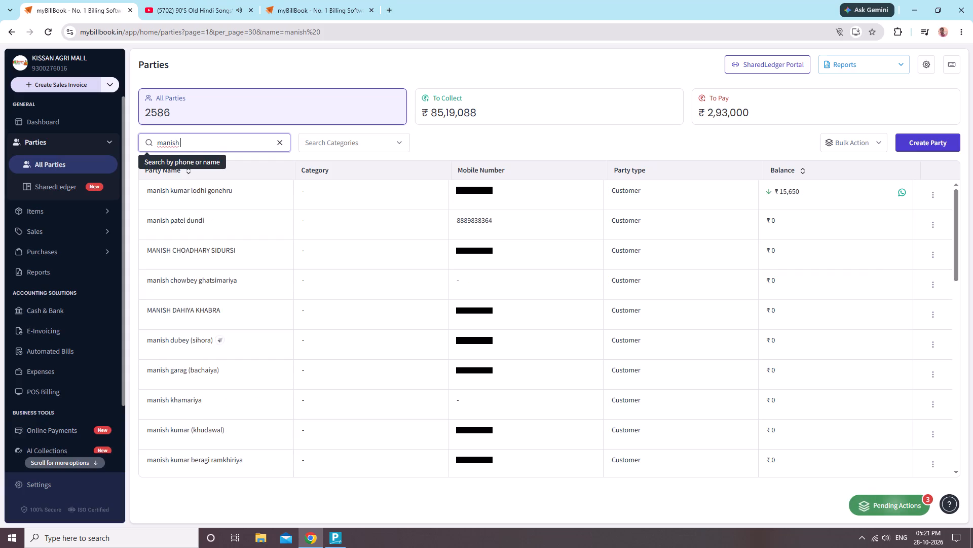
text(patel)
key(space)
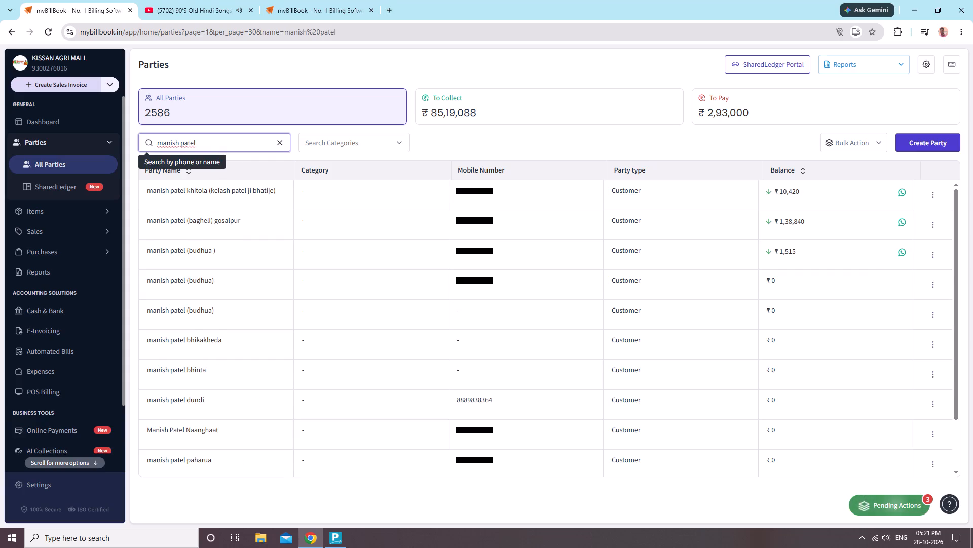
click(237, 227)
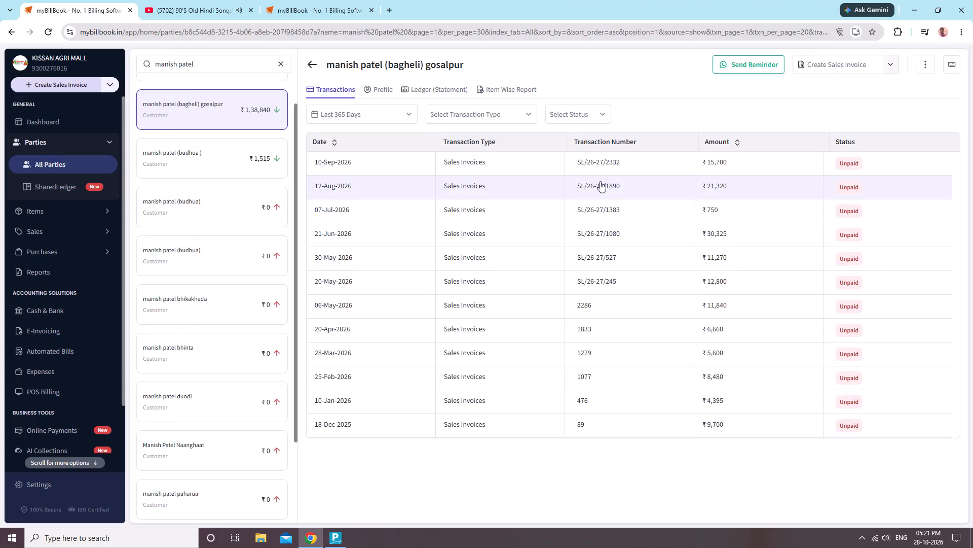
click(613, 206)
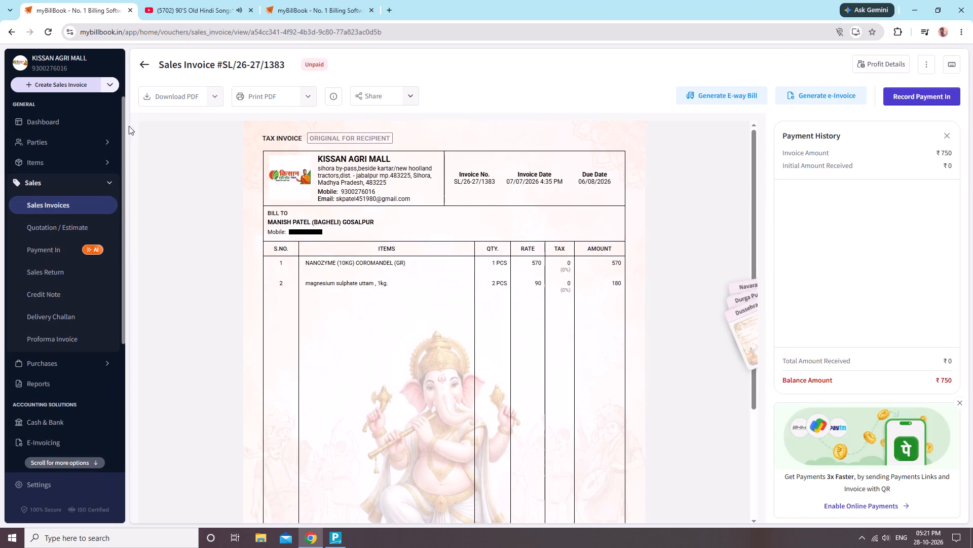
click(132, 66)
click(142, 66)
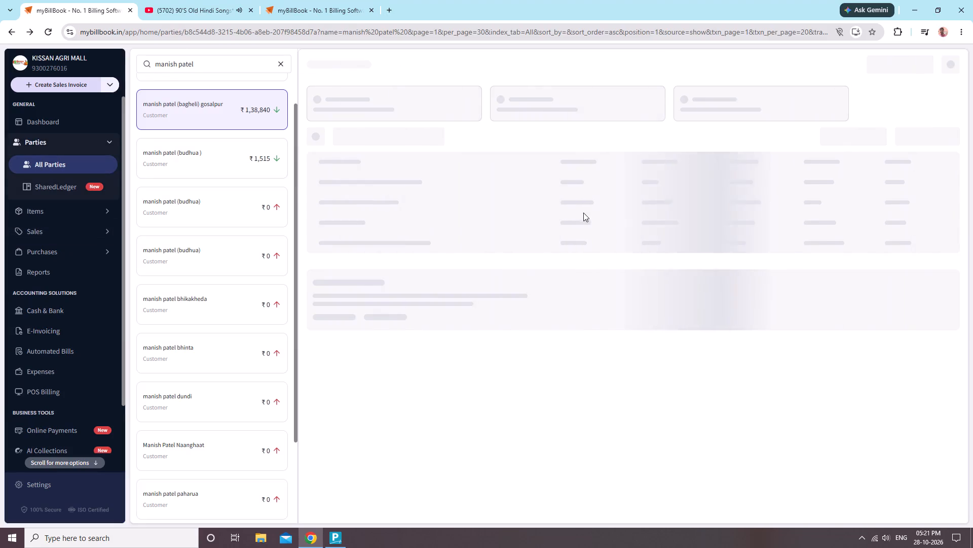
click(589, 163)
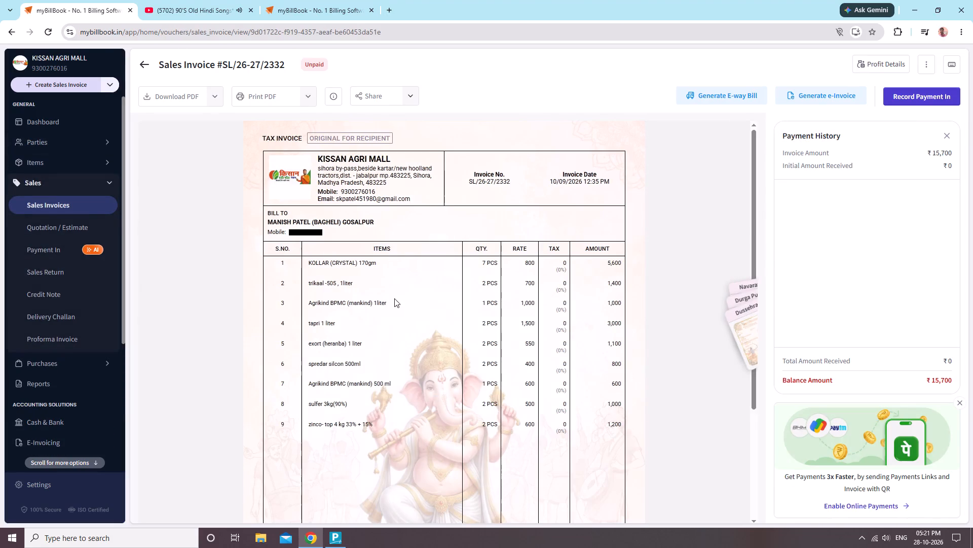
click(138, 65)
click(142, 62)
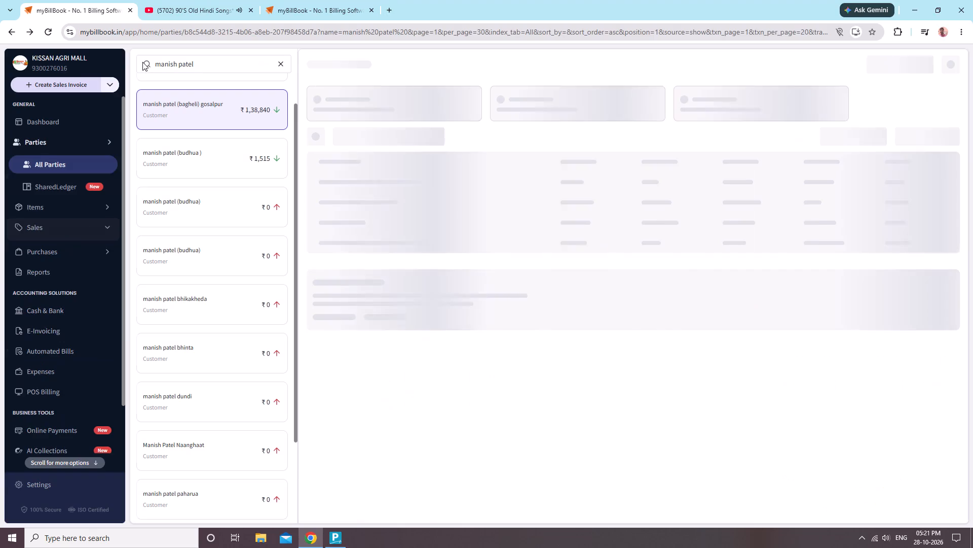
click(627, 235)
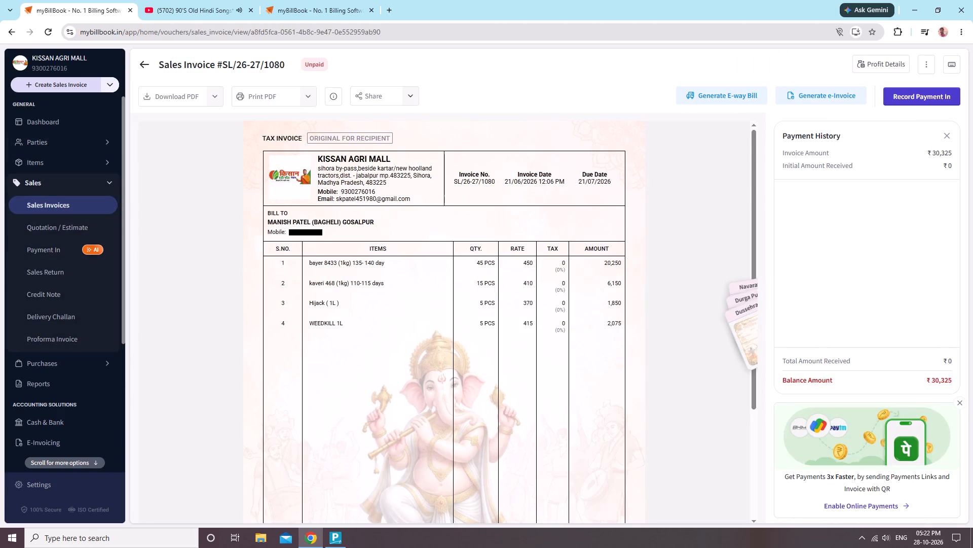
click(145, 62)
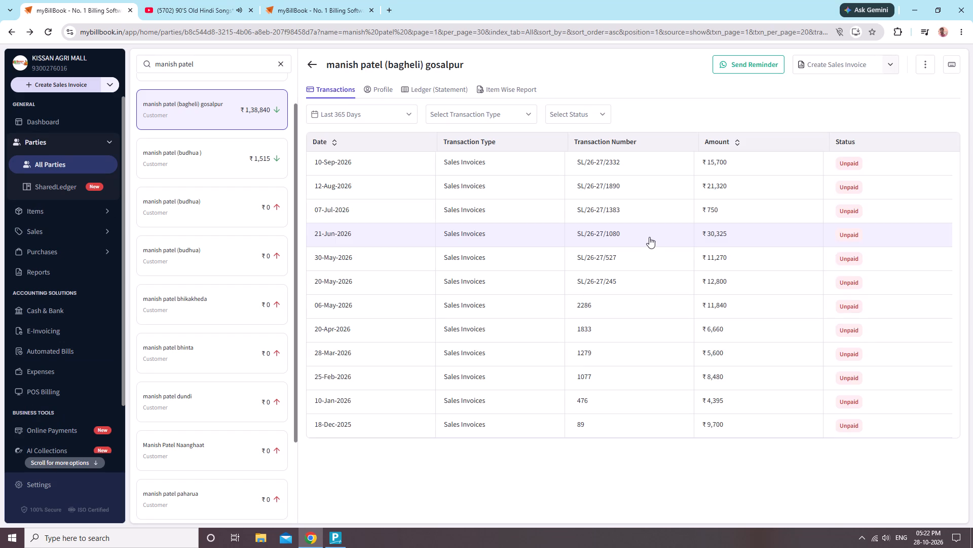
Switch to TallyPrime and change the new voucher from Purchase to a Credit Note.
click(333, 547)
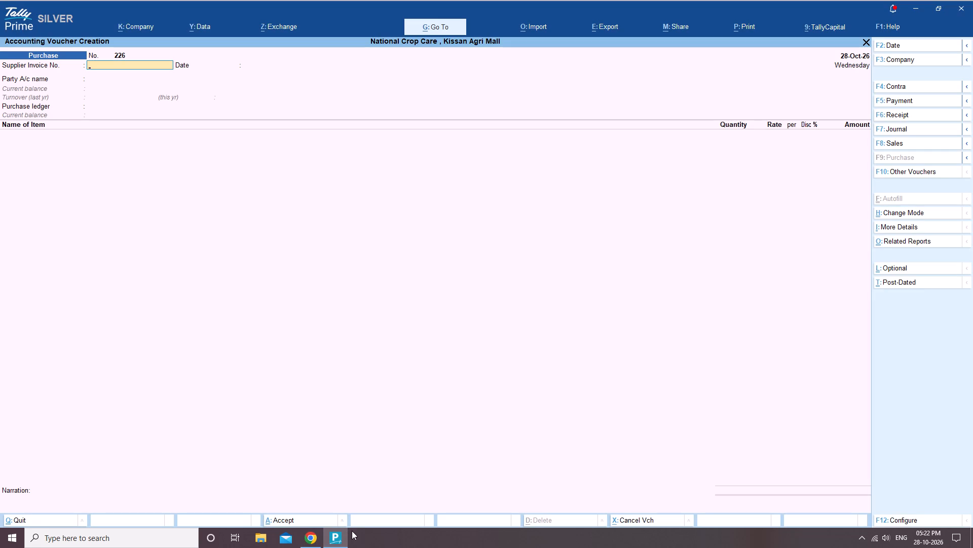
key(Escape)
key(Escape)
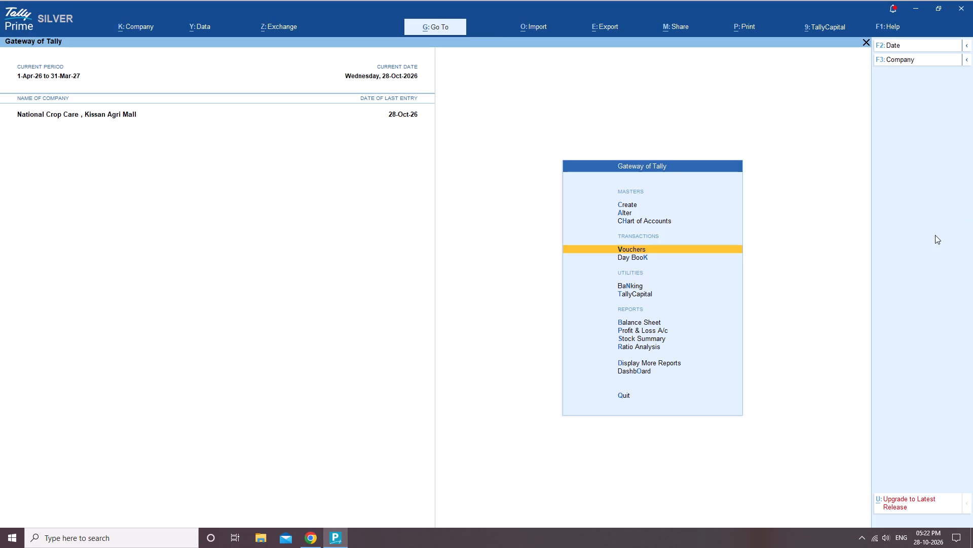
key(Return)
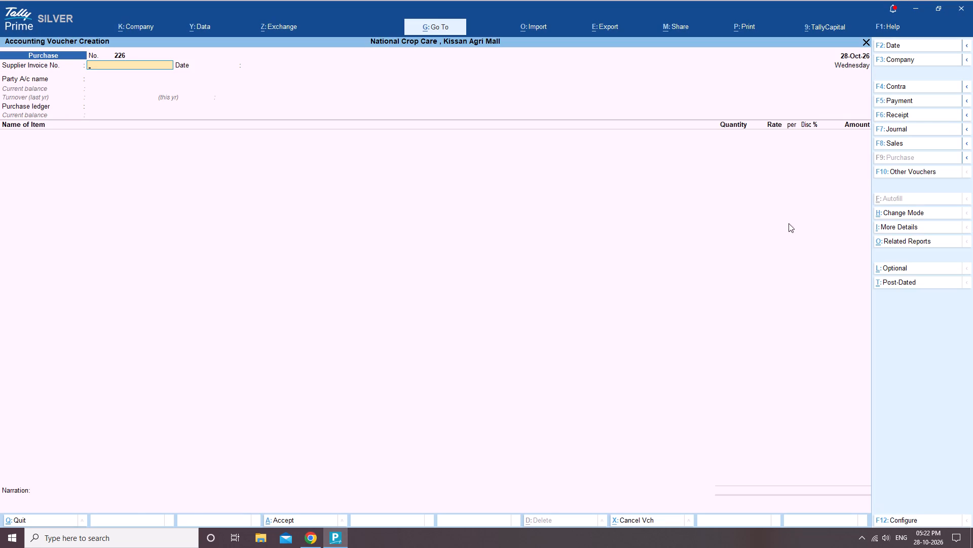
click(909, 175)
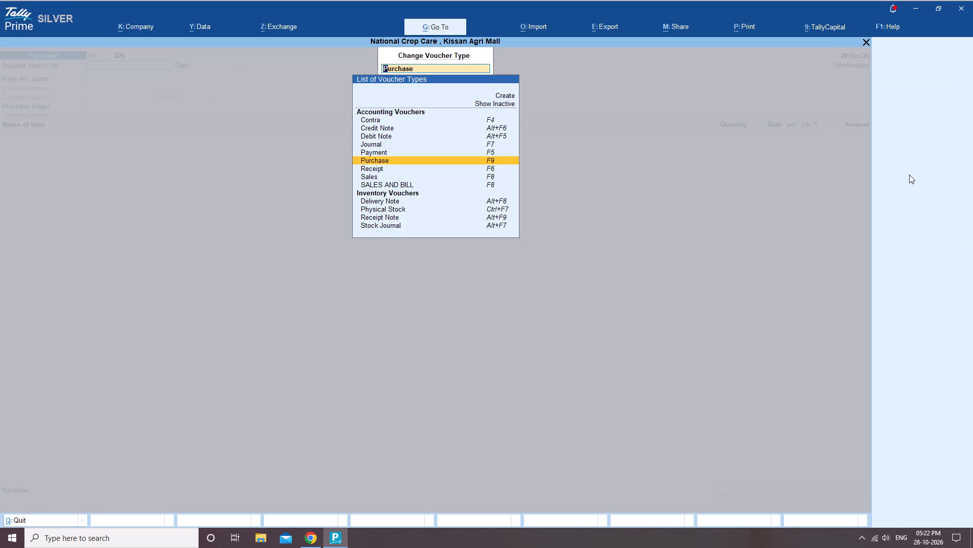
key(Up)
key(Up)
key(Up)
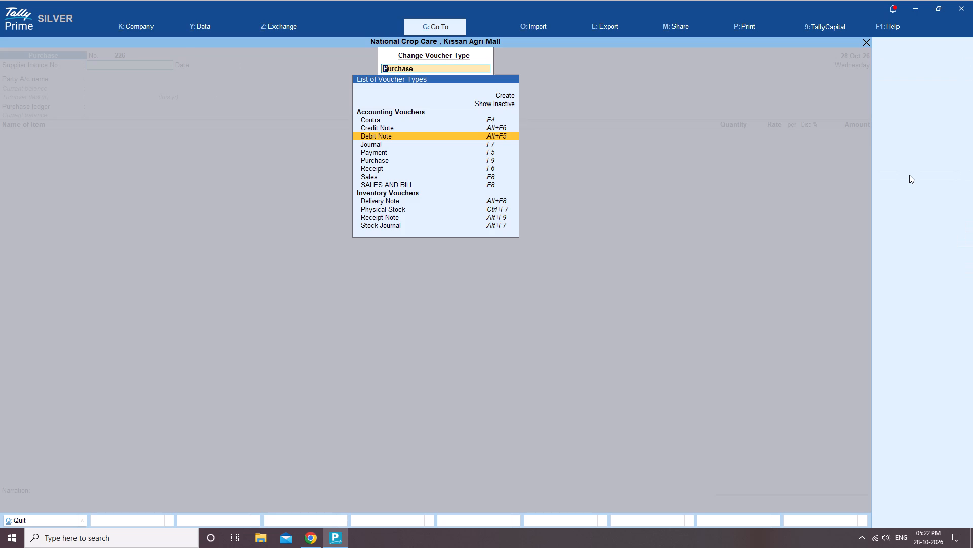
key(Up)
key(Return)
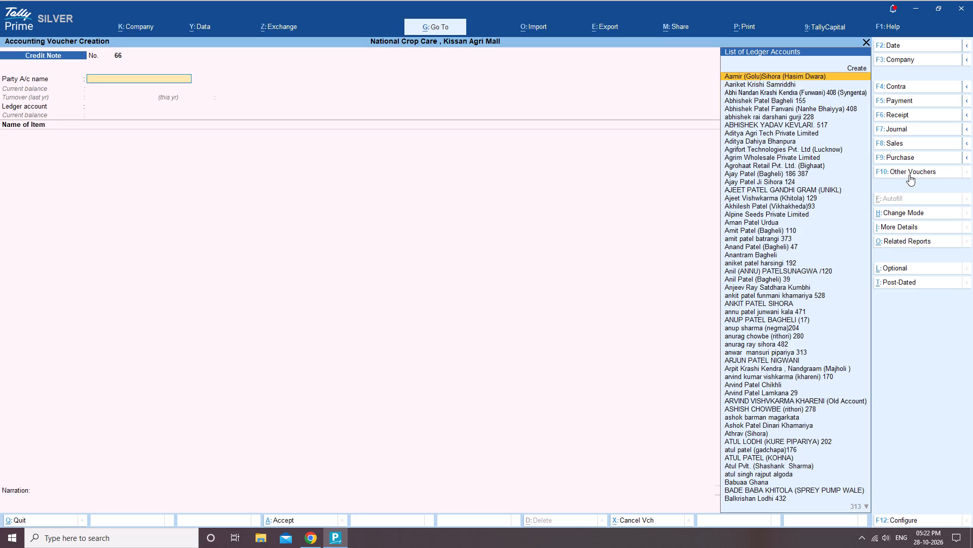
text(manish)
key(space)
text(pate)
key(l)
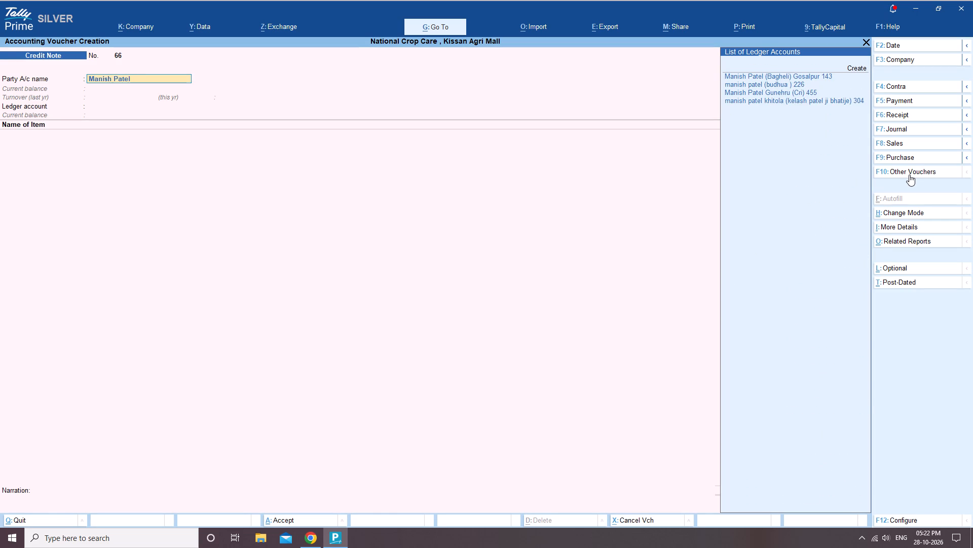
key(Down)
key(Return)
Set Country to as India in the credit note's export/import details, leaving the other receipt and order details blank.
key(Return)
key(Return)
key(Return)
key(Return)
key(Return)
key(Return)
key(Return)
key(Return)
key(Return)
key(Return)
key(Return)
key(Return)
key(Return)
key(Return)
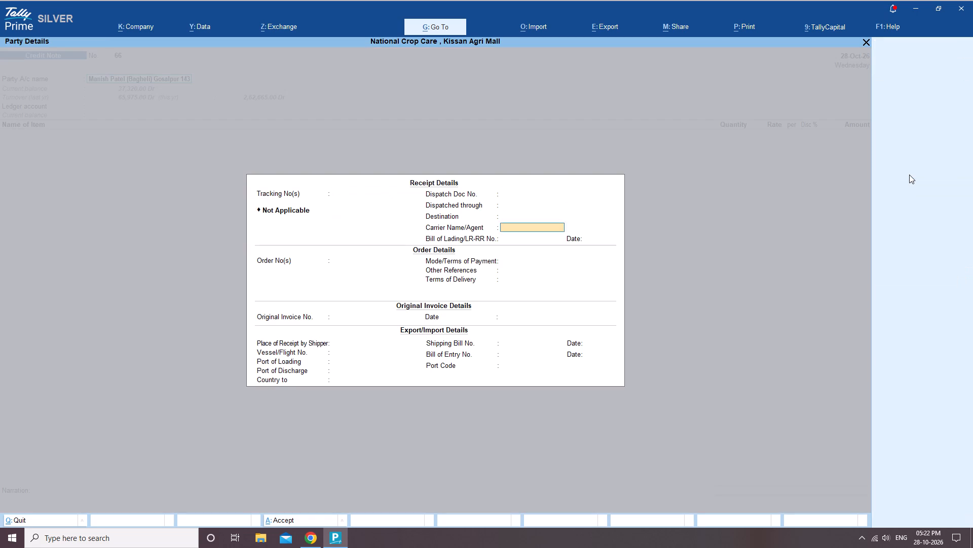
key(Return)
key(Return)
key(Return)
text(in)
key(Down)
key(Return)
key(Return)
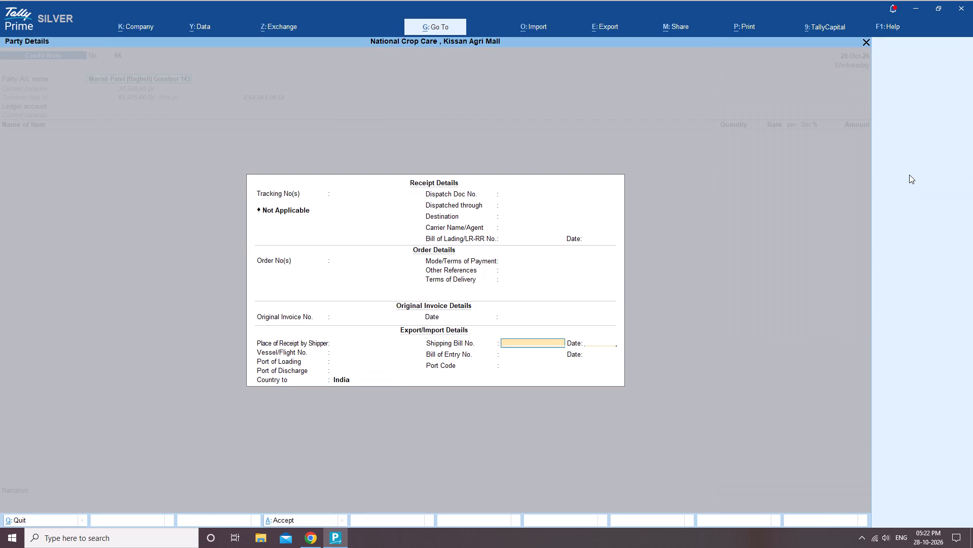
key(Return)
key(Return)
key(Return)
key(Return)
Accept the buyer's party details with Madhya Pradesh as the state and place of supply.
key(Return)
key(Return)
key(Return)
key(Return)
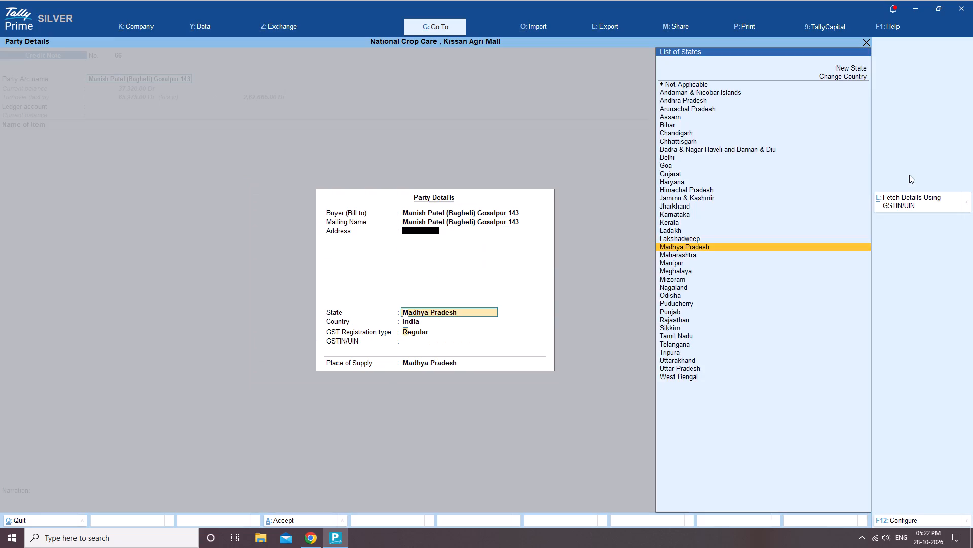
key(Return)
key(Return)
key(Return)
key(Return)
Set the credit note's ledger account to Sales Return.
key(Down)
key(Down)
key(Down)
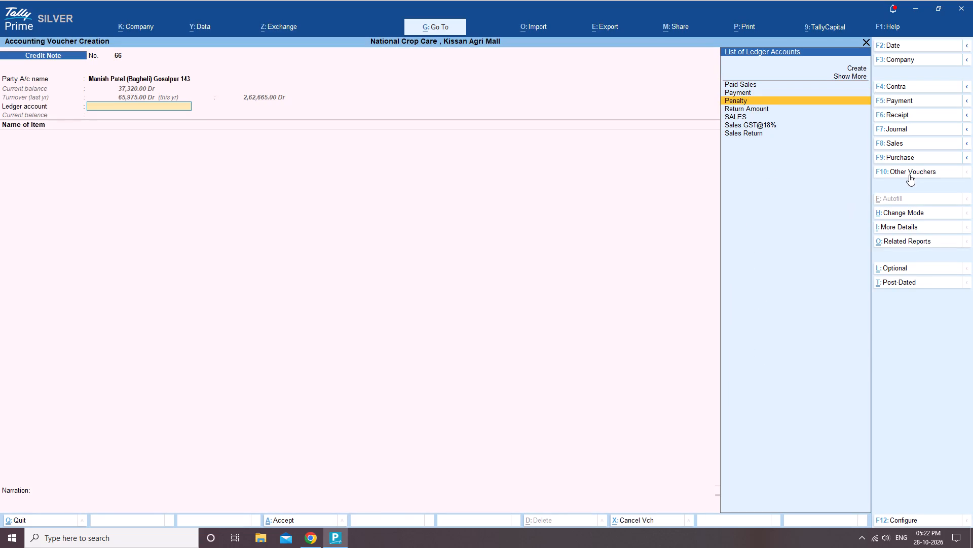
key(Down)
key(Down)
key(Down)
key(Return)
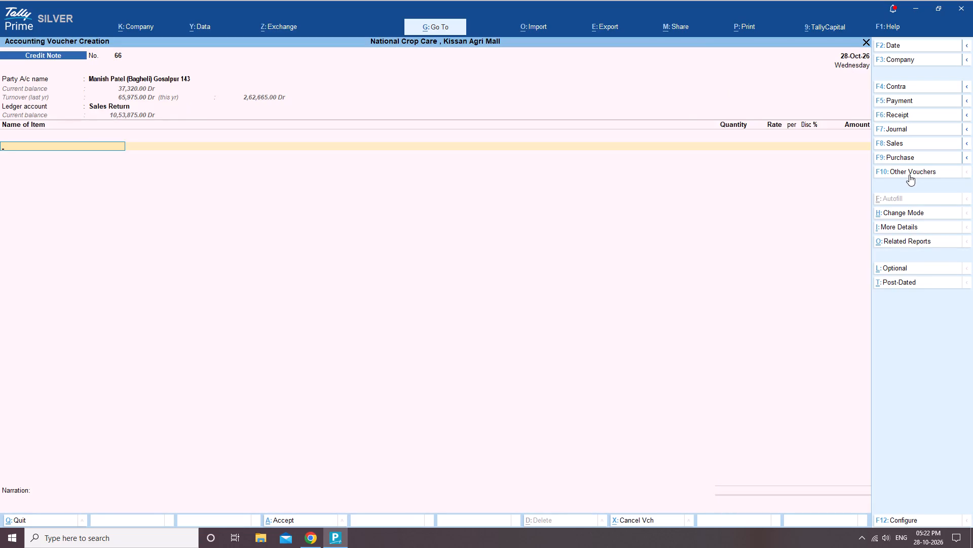
Add the item Tapri 1 Liter to the credit note with 1 PCS at Main Location.
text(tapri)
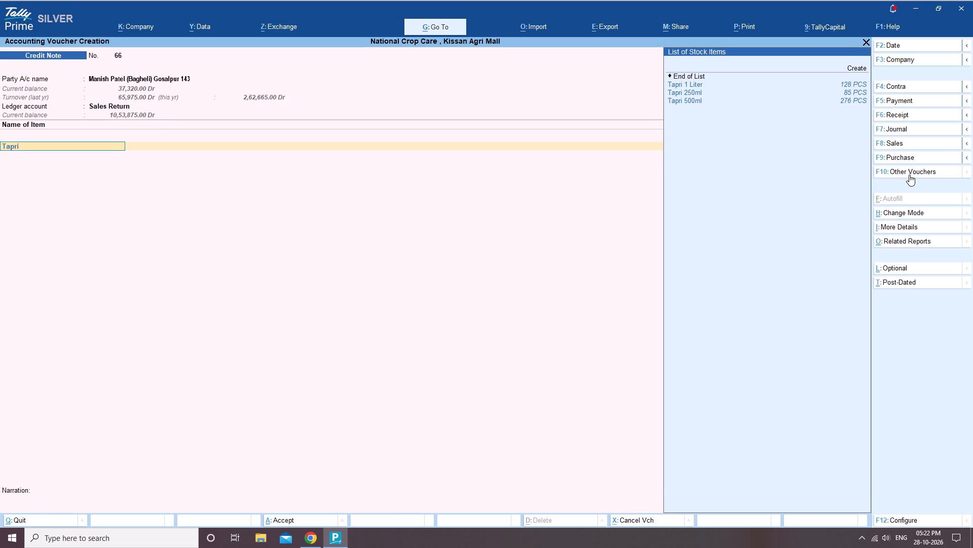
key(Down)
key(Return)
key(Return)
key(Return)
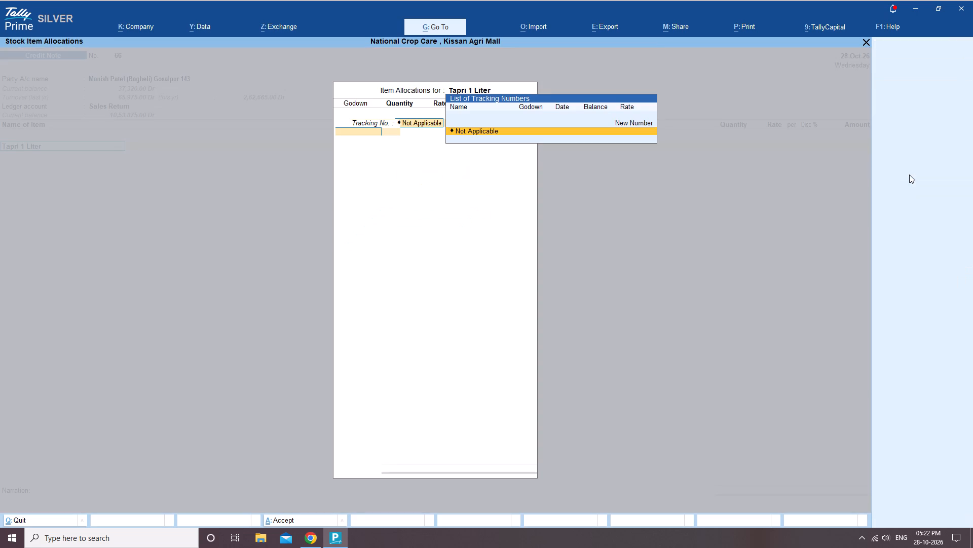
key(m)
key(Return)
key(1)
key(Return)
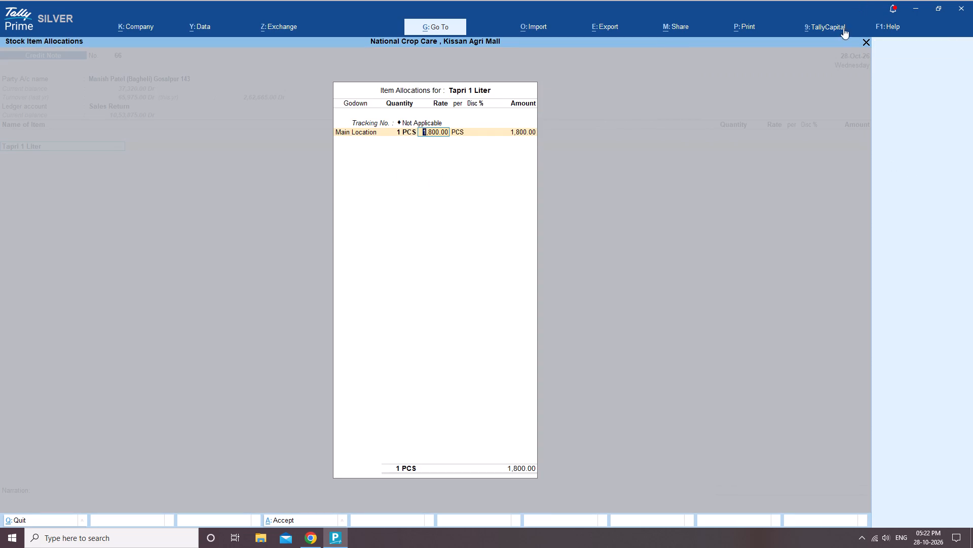
click(434, 29)
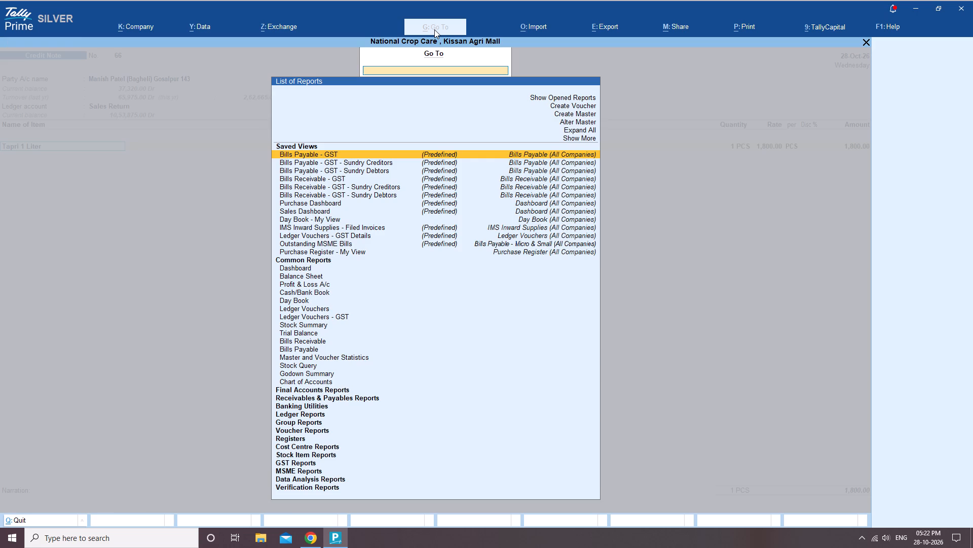
key(Down)
key(Down)
key(Down)
key(Down)
key(Down)
key(Down)
key(Down)
key(Down)
key(Down)
key(Down)
key(Down)
key(Down)
key(Down)
key(Down)
key(Down)
key(Down)
key(Down)
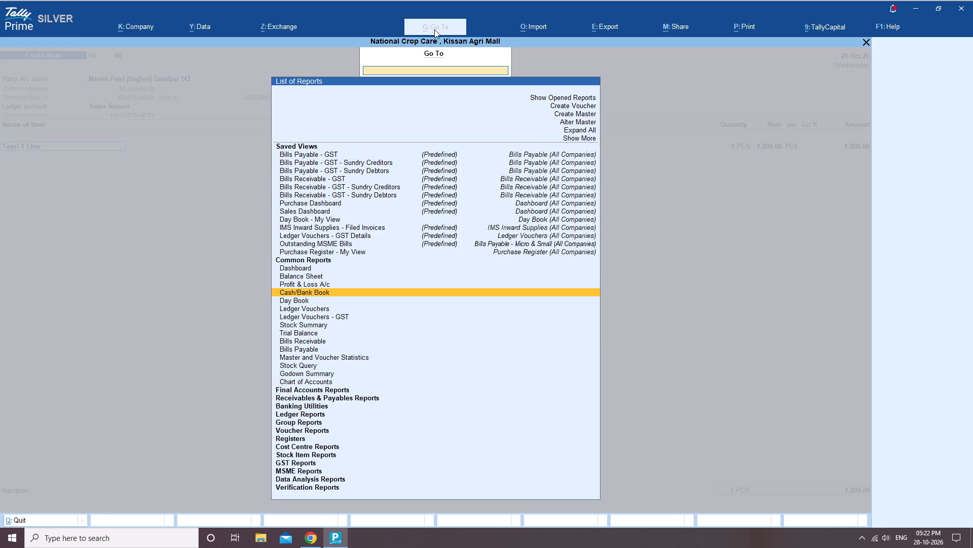
key(Down)
key(Down)
key(Return)
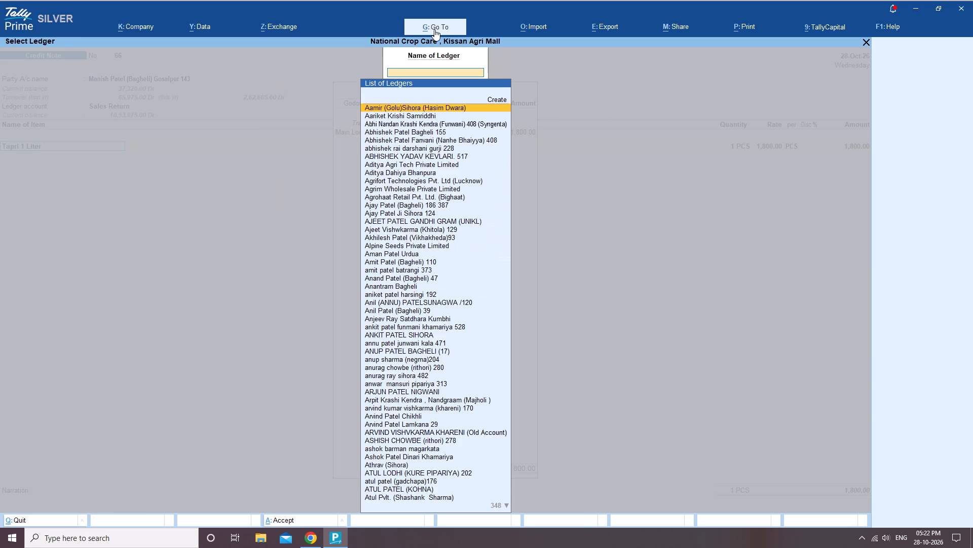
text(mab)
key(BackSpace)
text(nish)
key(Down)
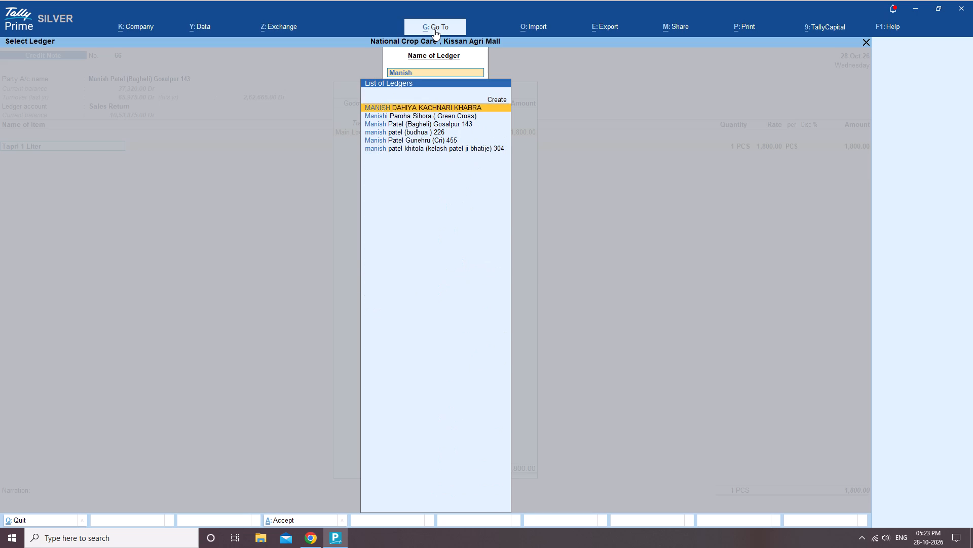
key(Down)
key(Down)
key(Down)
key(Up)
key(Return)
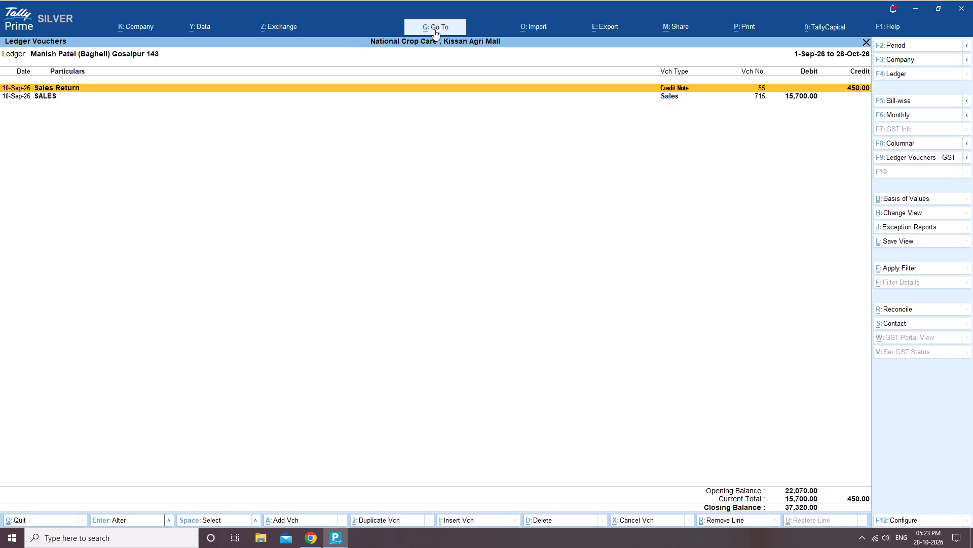
Review the items and rates in the customer's 10-Sep-26 sales voucher, and leave it without changes.
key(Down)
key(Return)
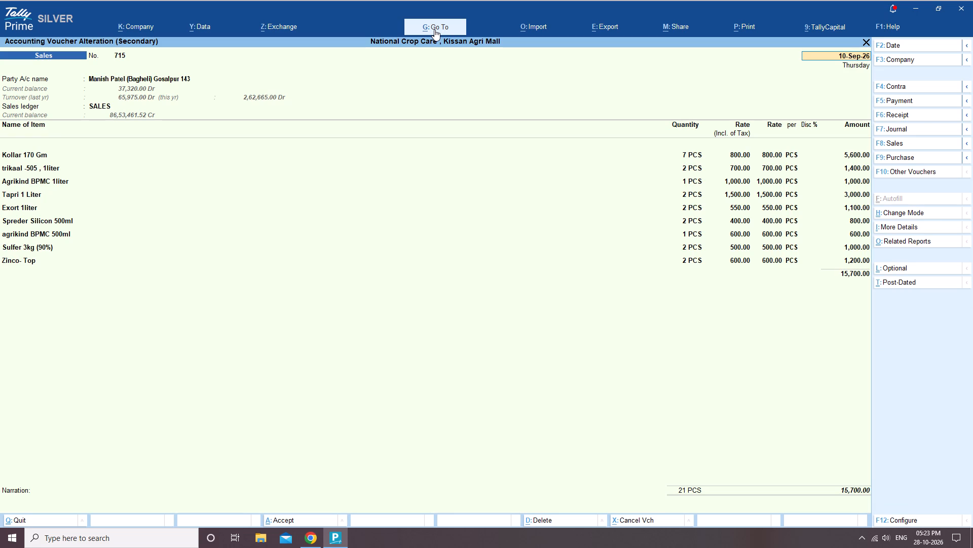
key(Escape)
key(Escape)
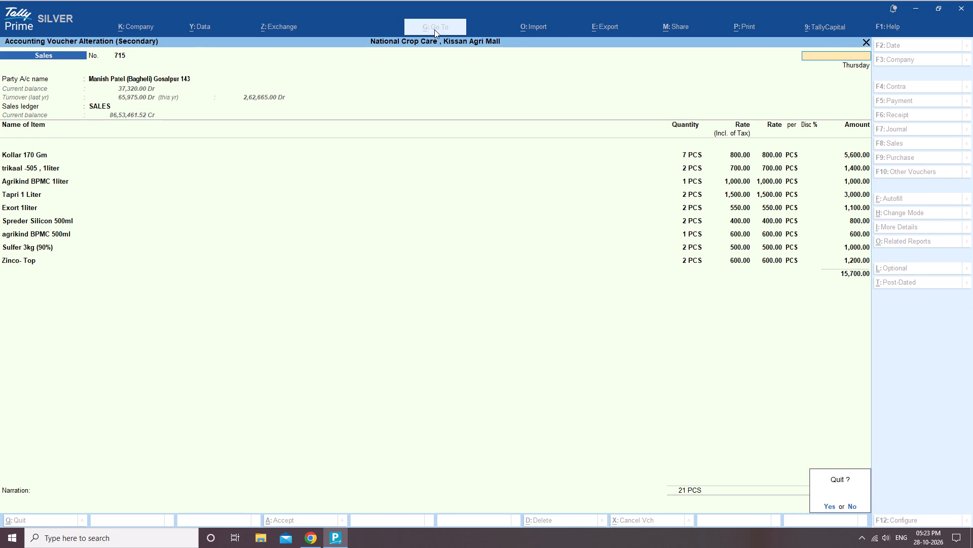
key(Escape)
Change the ledger report's period to start from 1-Jan-25, keeping the end date.
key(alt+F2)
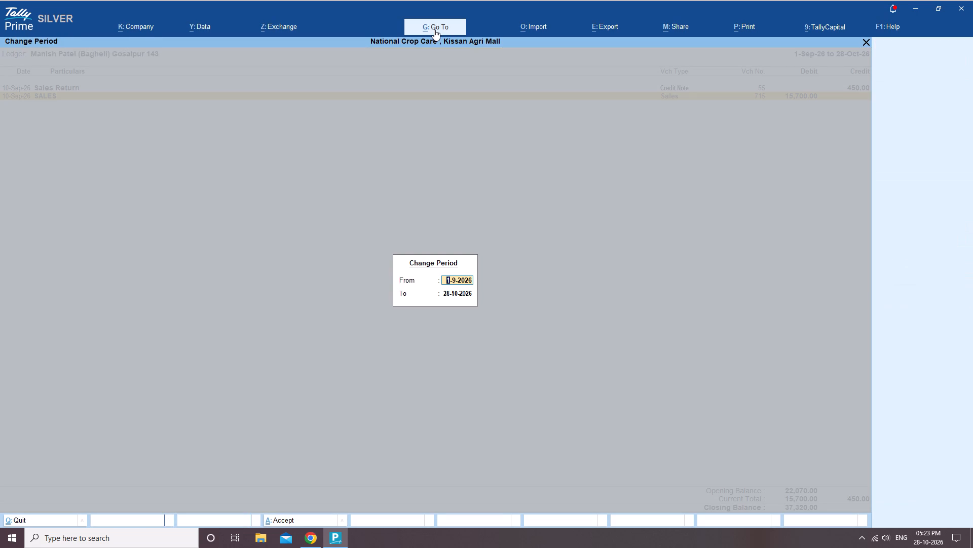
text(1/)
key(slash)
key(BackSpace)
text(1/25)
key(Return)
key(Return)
Review the items in the customer's 12-Aug-26 sales voucher, then return to the ledger report.
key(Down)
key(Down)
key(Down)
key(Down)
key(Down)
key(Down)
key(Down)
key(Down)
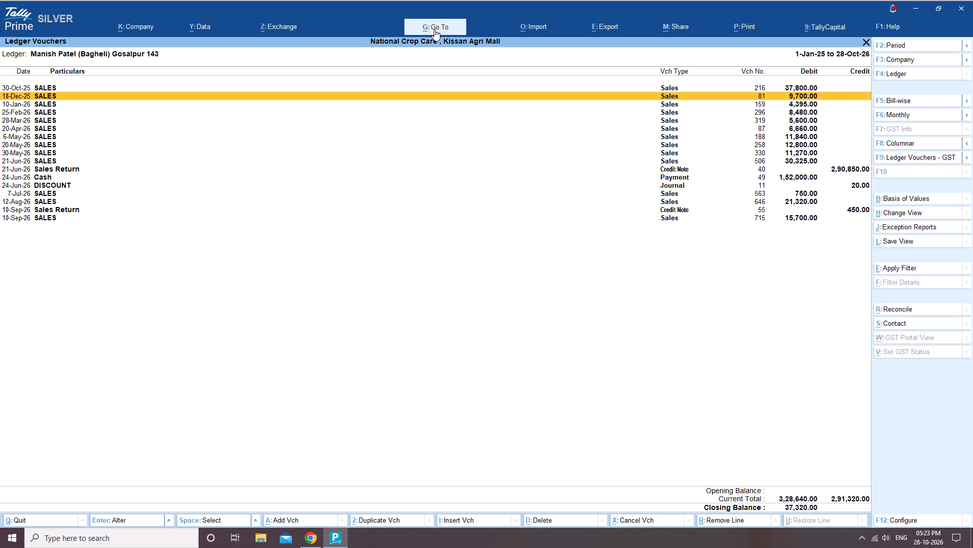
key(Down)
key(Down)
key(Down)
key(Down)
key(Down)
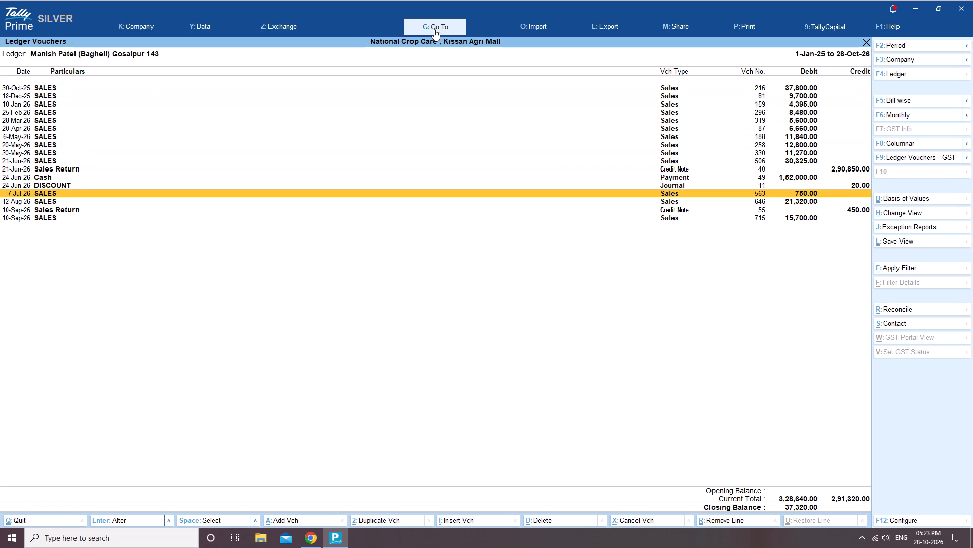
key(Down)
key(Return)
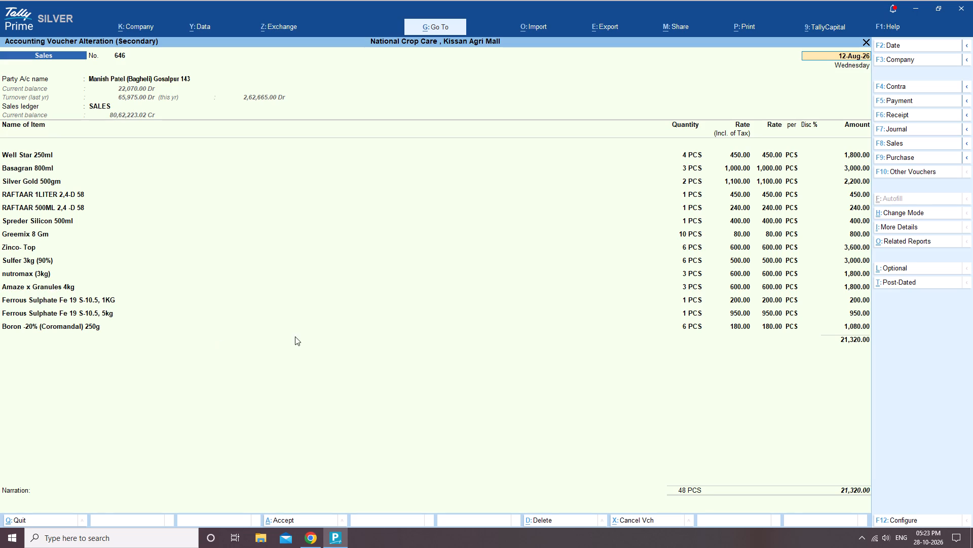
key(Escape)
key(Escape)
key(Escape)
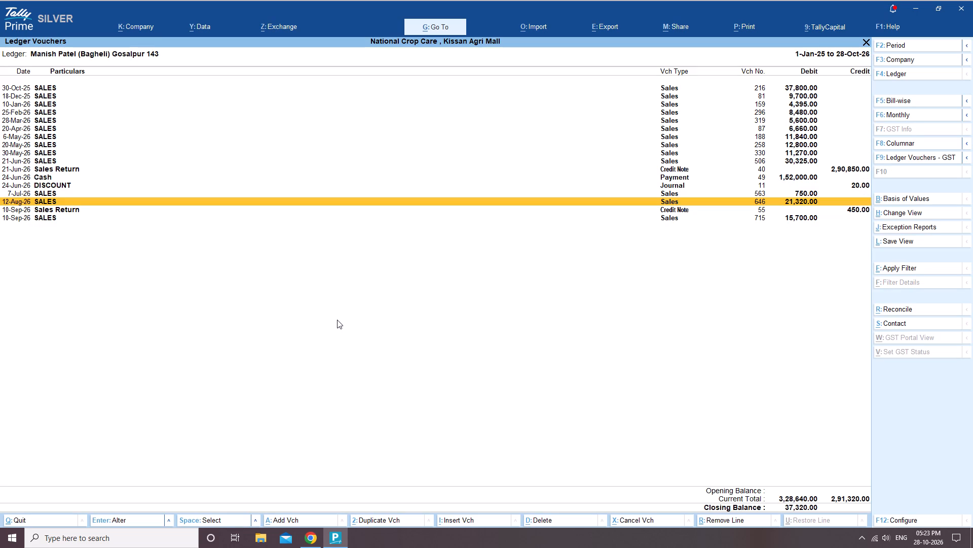
Check the items in the customer's 21-Jun-26 and 30-May-26 sales vouchers, closing each without changes.
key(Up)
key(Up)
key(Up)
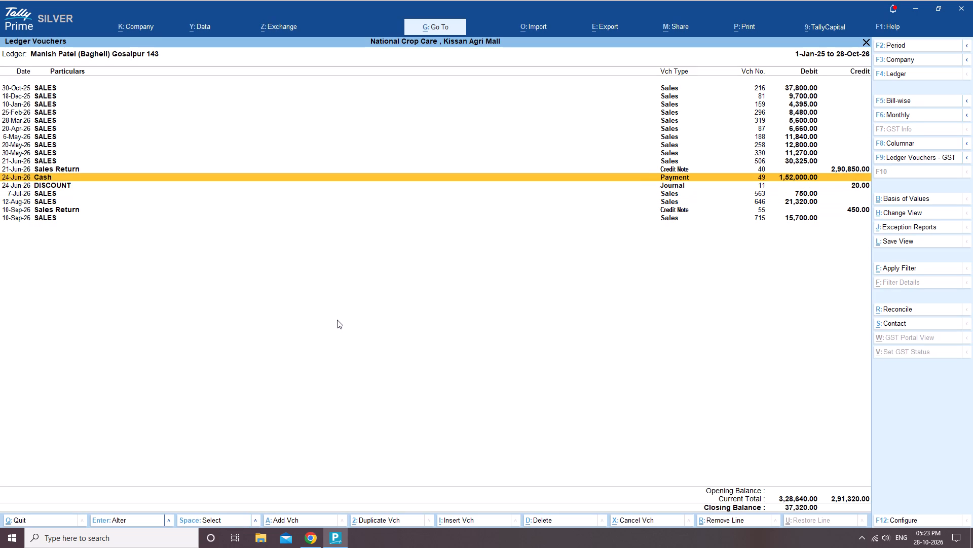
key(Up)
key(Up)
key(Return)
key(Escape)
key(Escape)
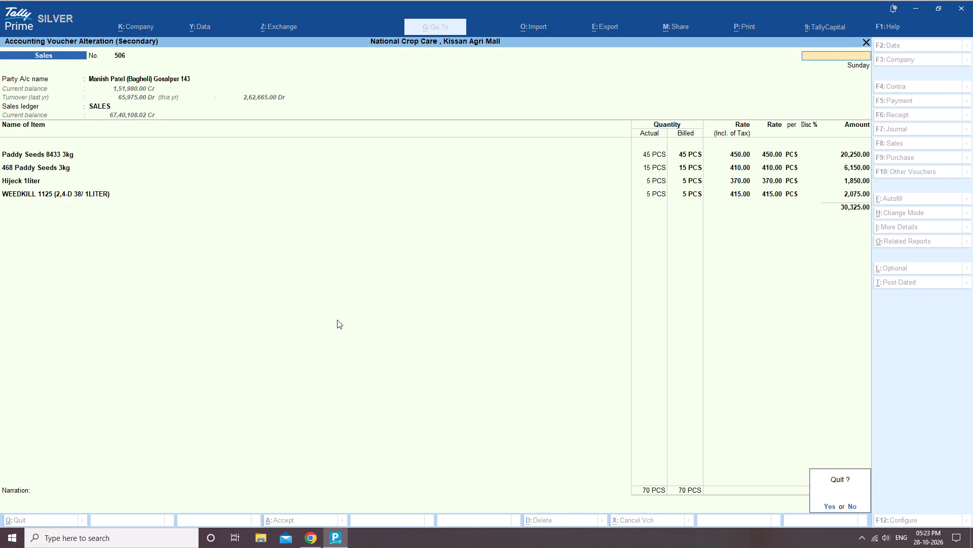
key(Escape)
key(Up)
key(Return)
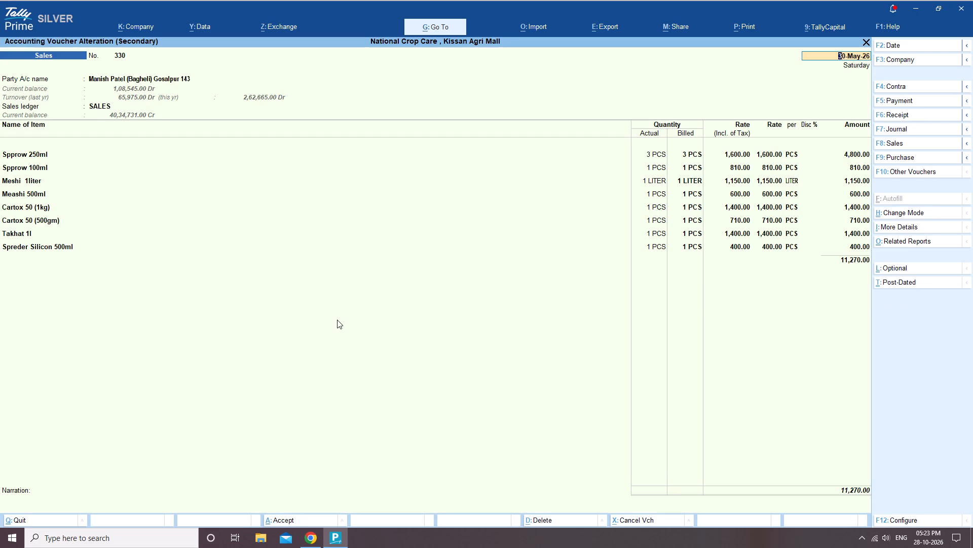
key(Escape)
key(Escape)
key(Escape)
Check the items in the customer's 12-Aug-26 sales voucher again and close it.
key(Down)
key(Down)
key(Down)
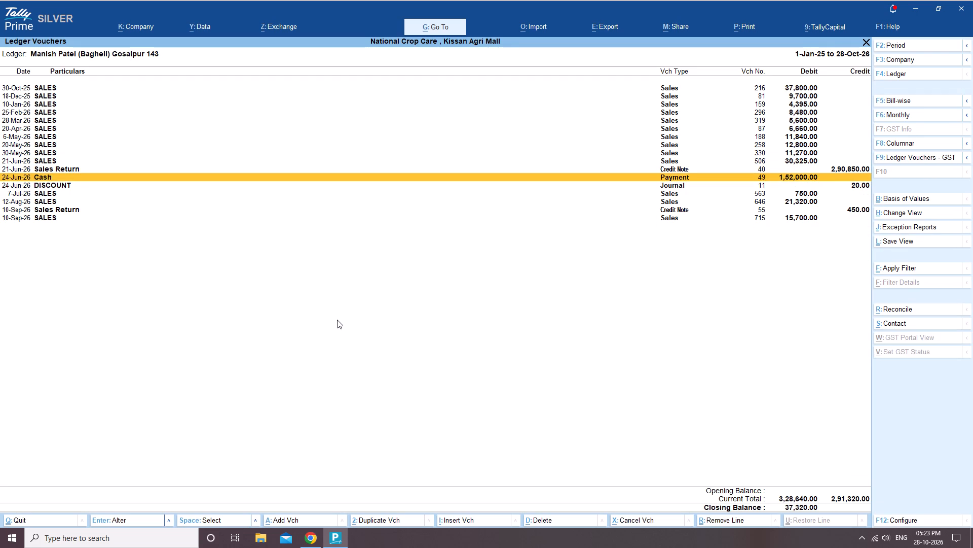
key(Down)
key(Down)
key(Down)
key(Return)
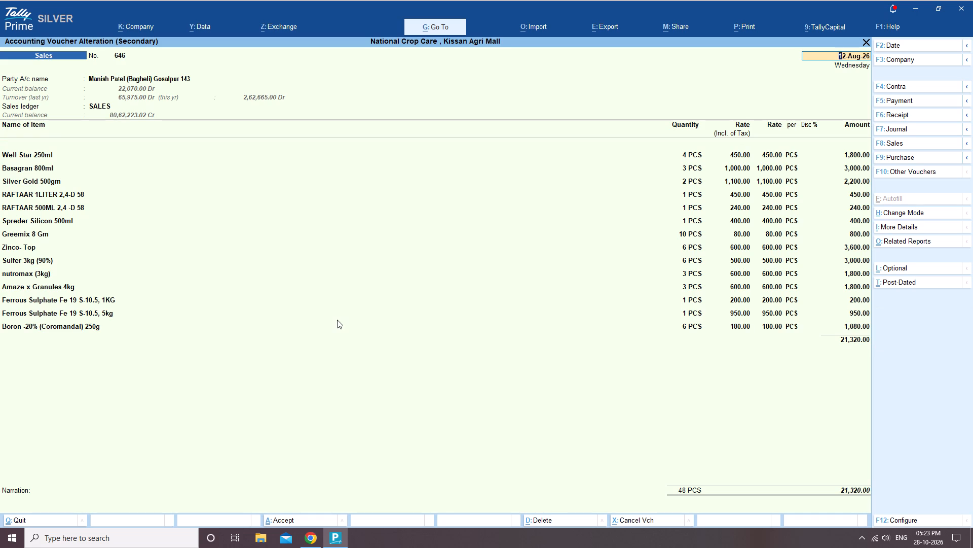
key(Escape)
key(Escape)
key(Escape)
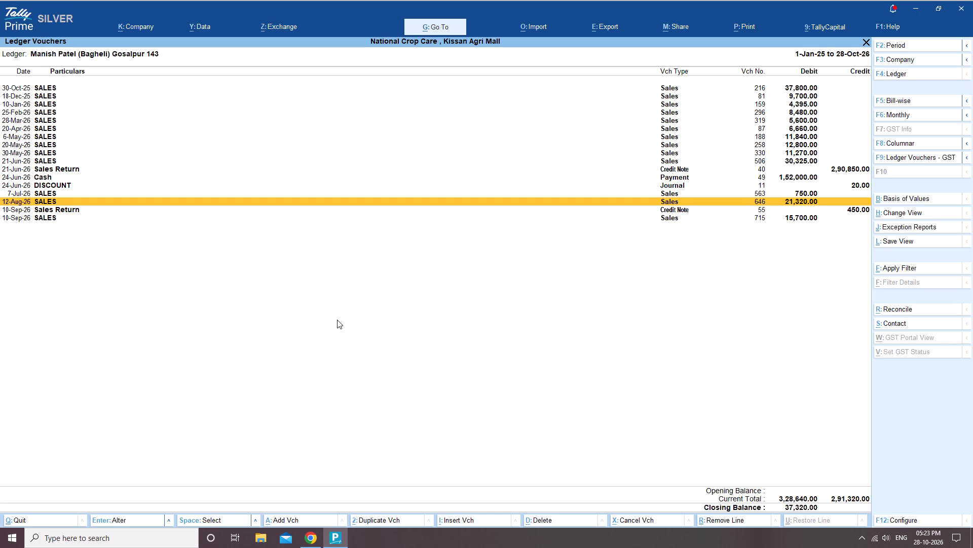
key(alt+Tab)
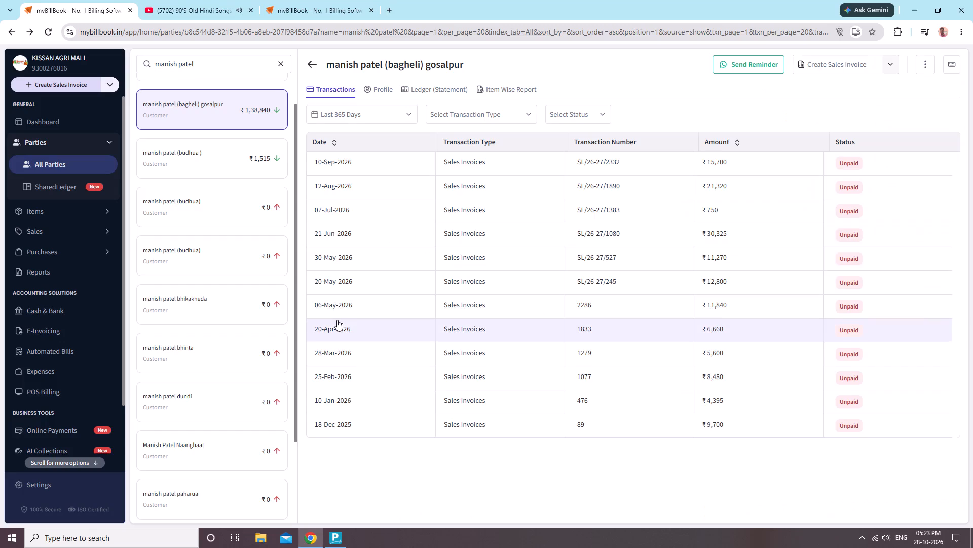
click(584, 269)
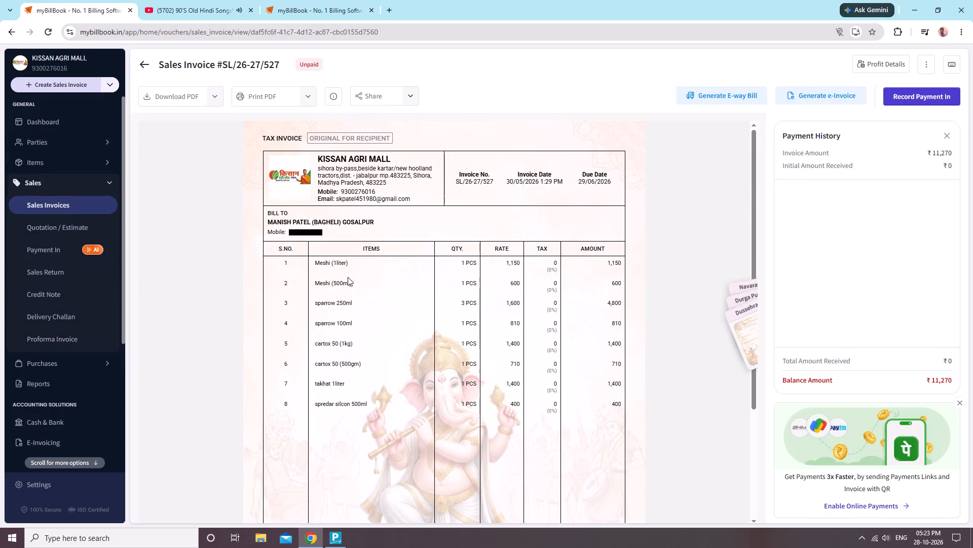
click(142, 65)
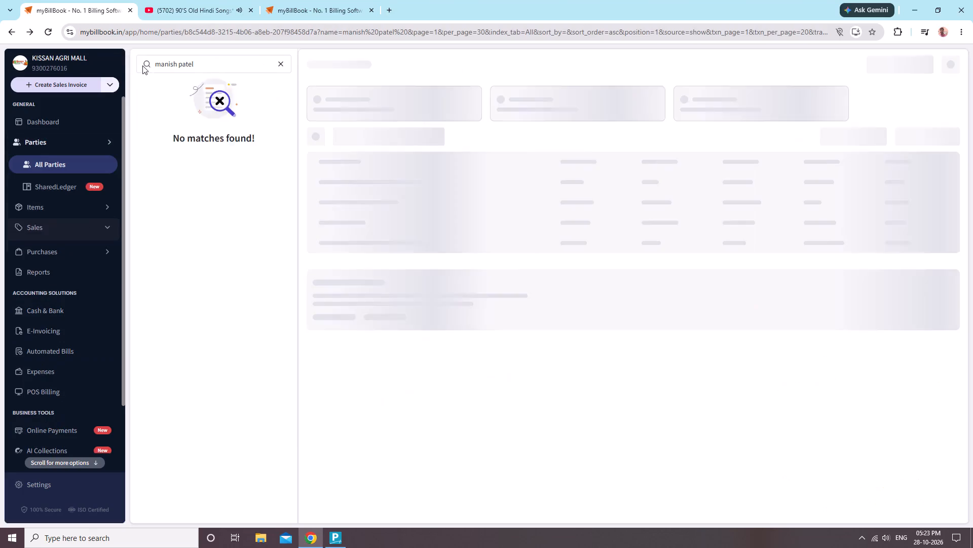
click(753, 236)
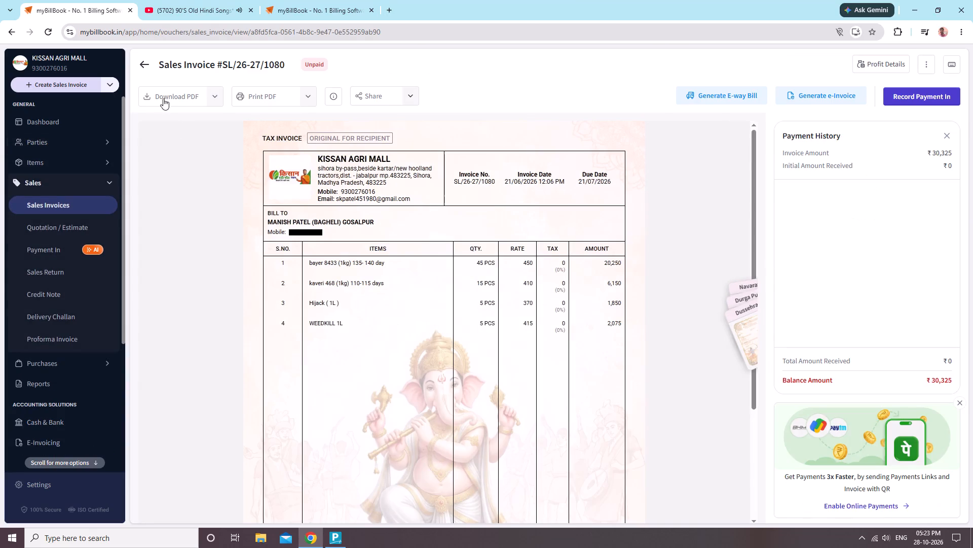
click(143, 69)
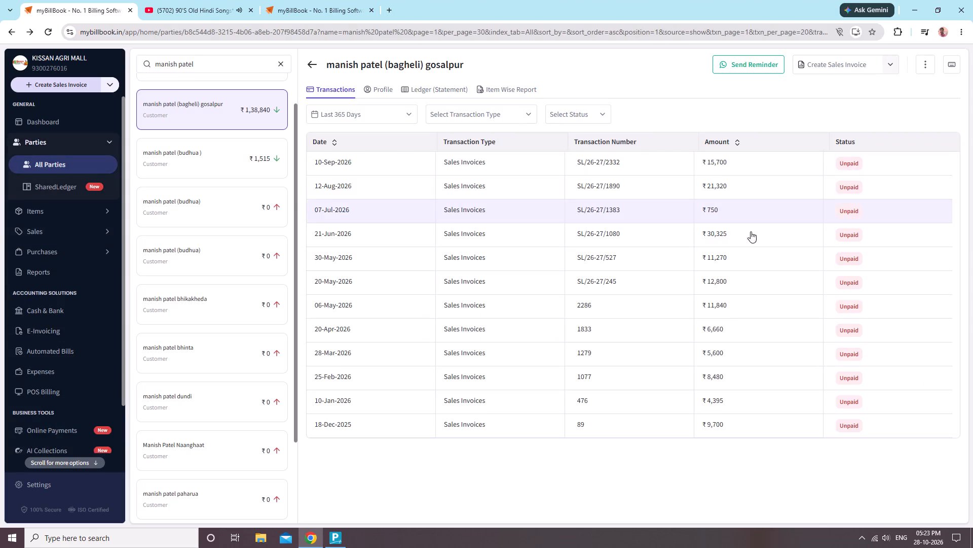
click(765, 168)
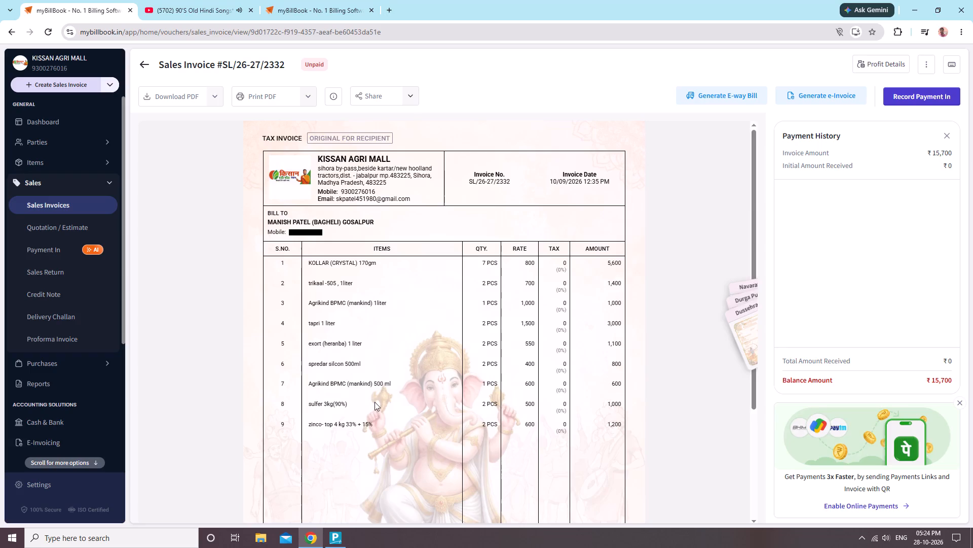
key(Escape)
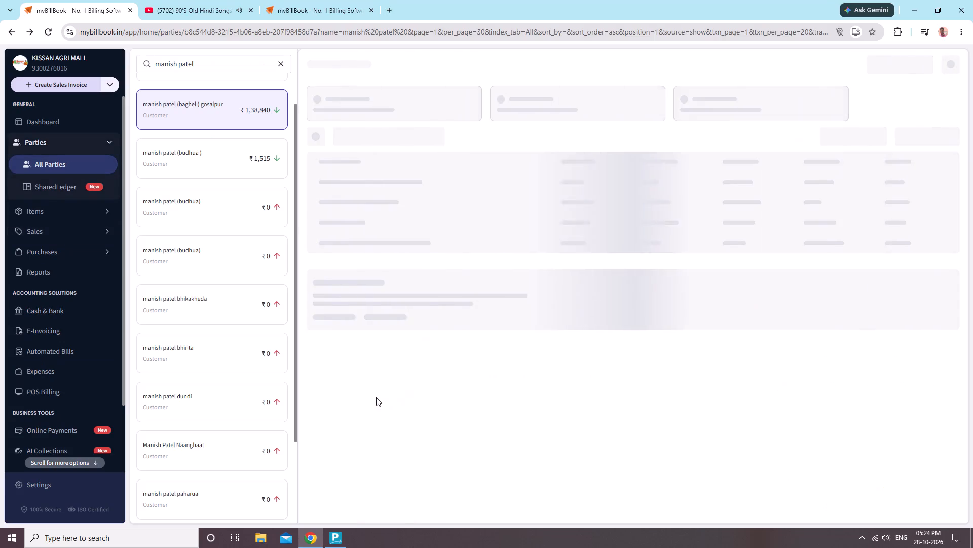
click(591, 290)
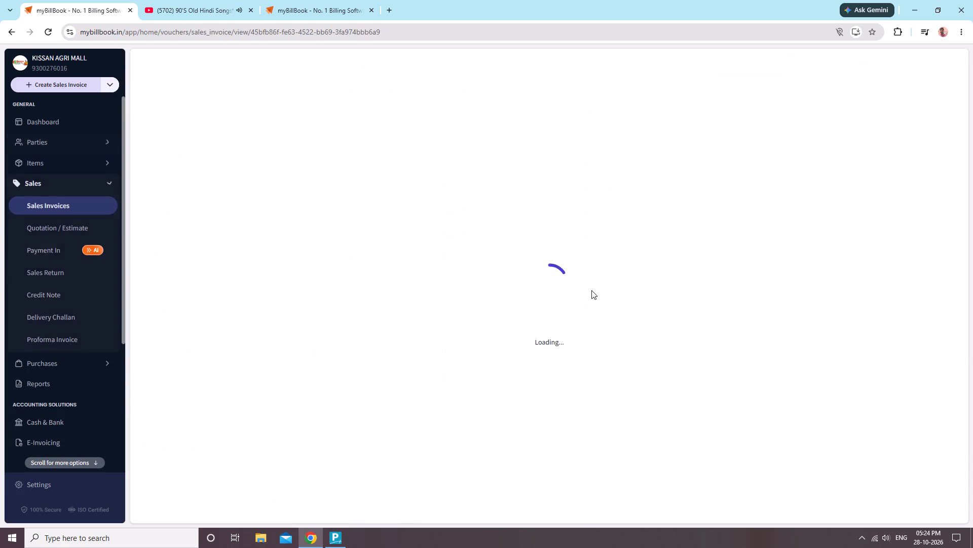
key(Escape)
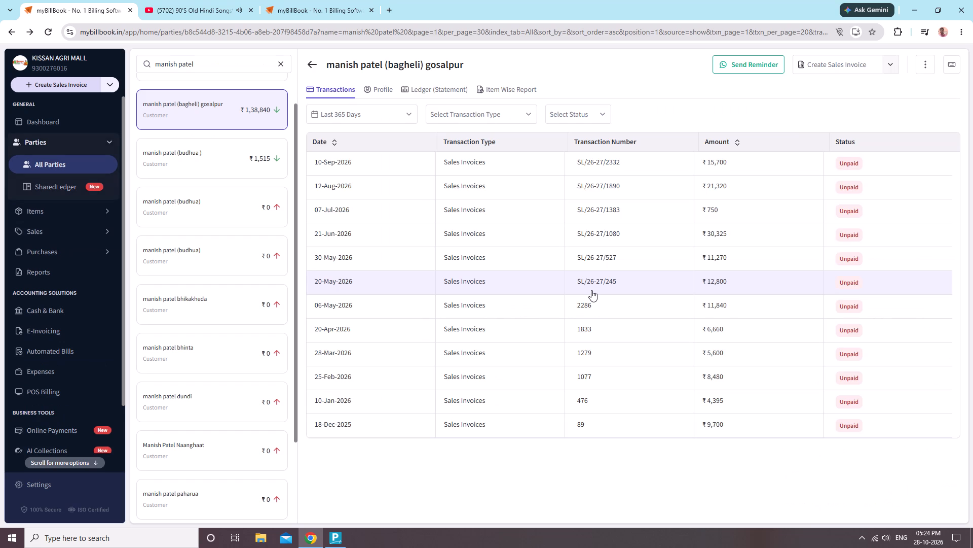
Switch back to TallyPrime and close the ledger report to return to the credit note in progress.
key(alt+Tab)
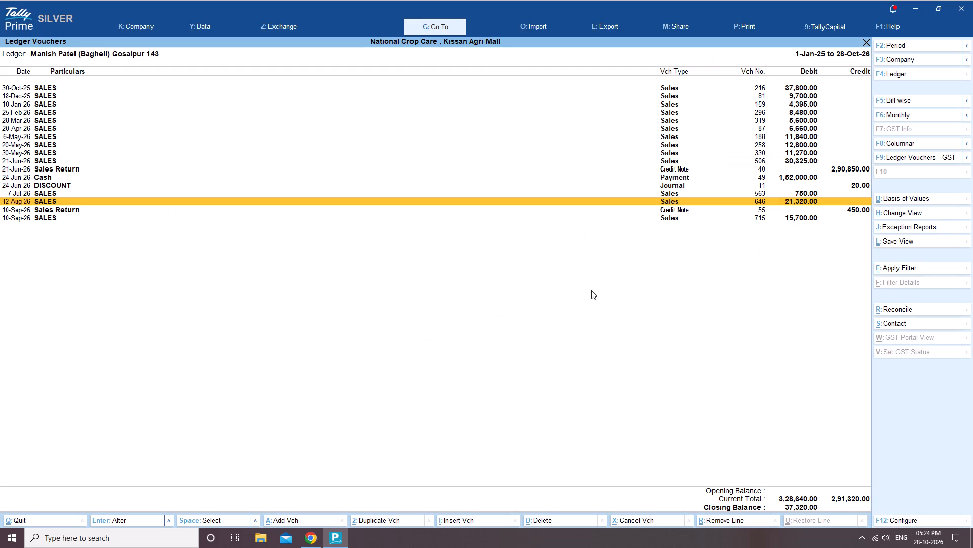
key(Escape)
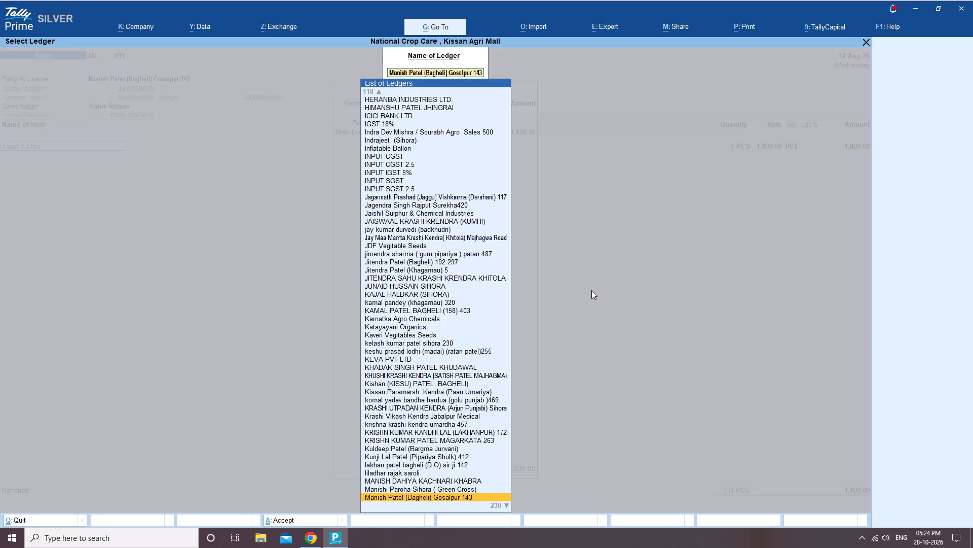
key(Escape)
key(Escape)
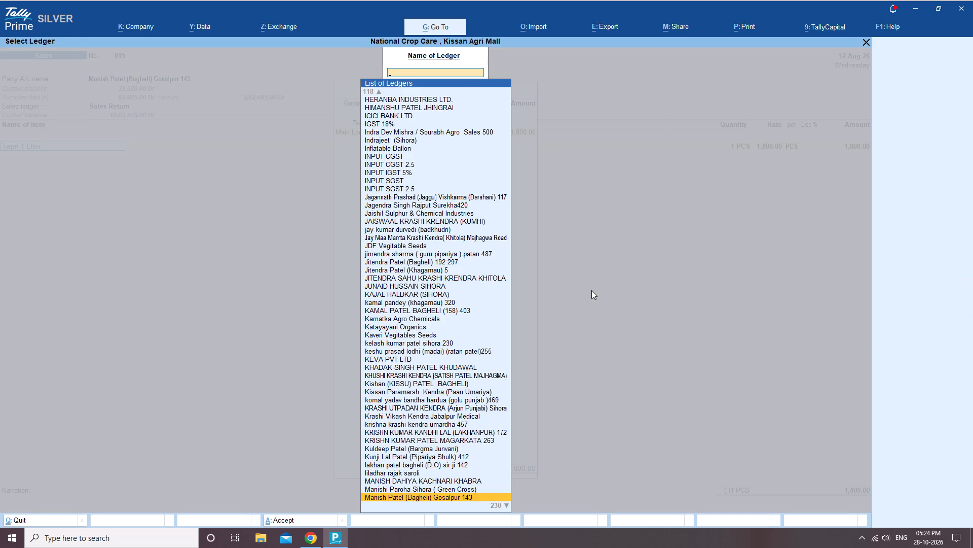
key(Escape)
key(Escape)
key(Escape)
Accept the rate of 1,800.00 for Tapri 1 Liter, end the item list and save the credit note with a blank narration.
key(Return)
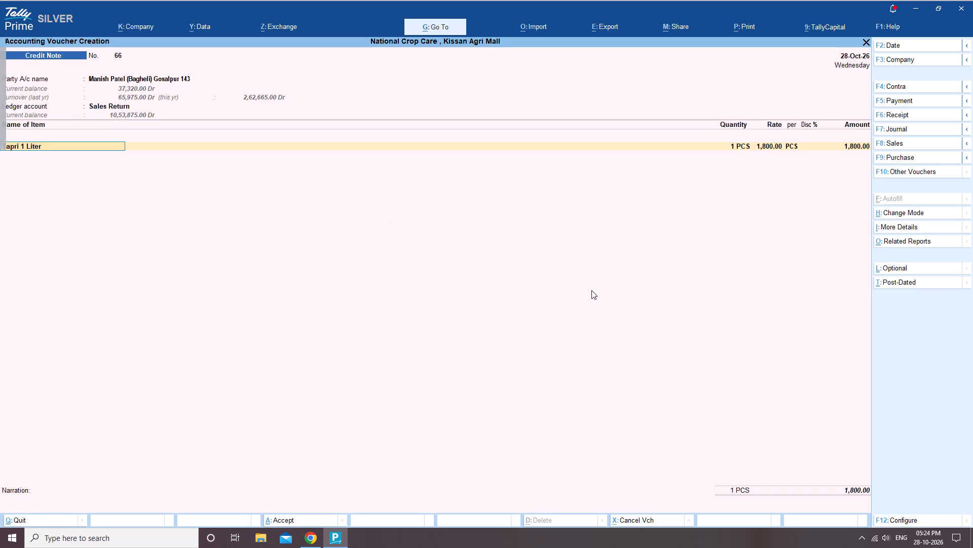
key(Return)
key(Return)
key(Return)
key(Return)
key(Return)
key(Return)
key(Return)
key(Return)
key(Return)
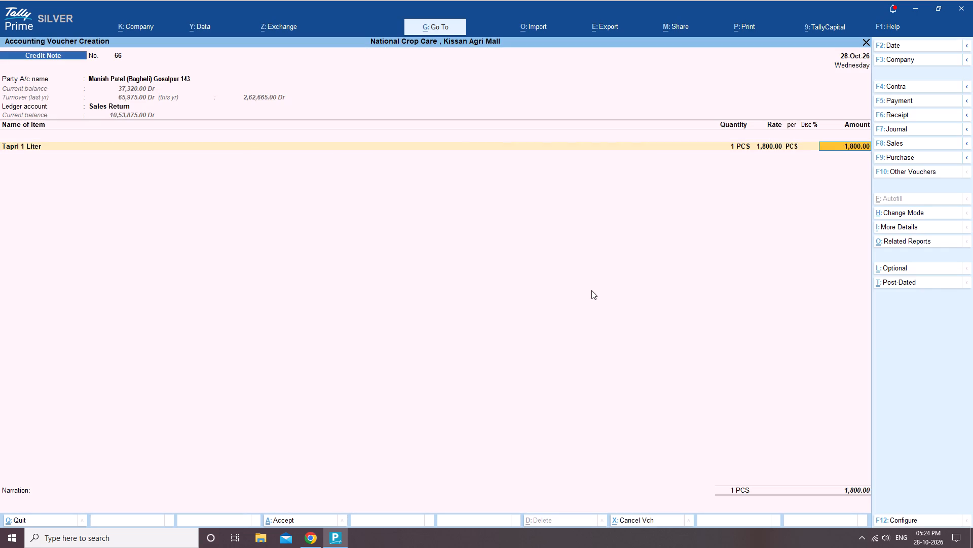
key(Return)
key(Return)
key(Return)
key(Return)
key(Return)
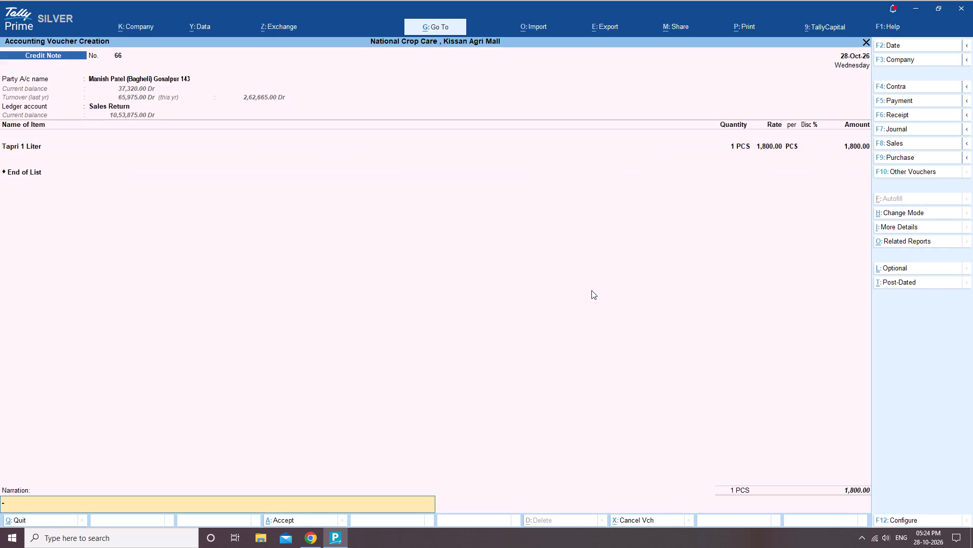
key(Return)
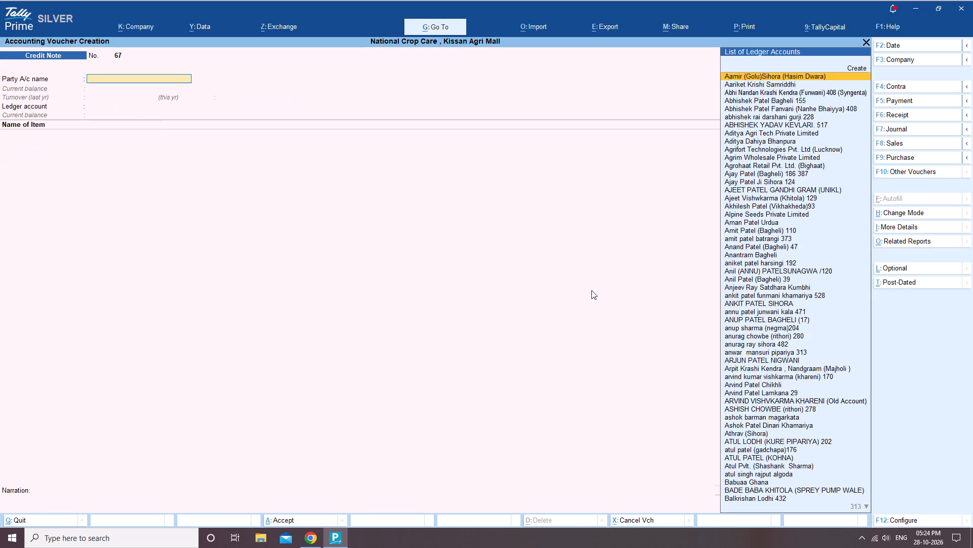
Close the blank credit note and go to the additional reports from the Gateway of Tally.
key(Escape)
key(Escape)
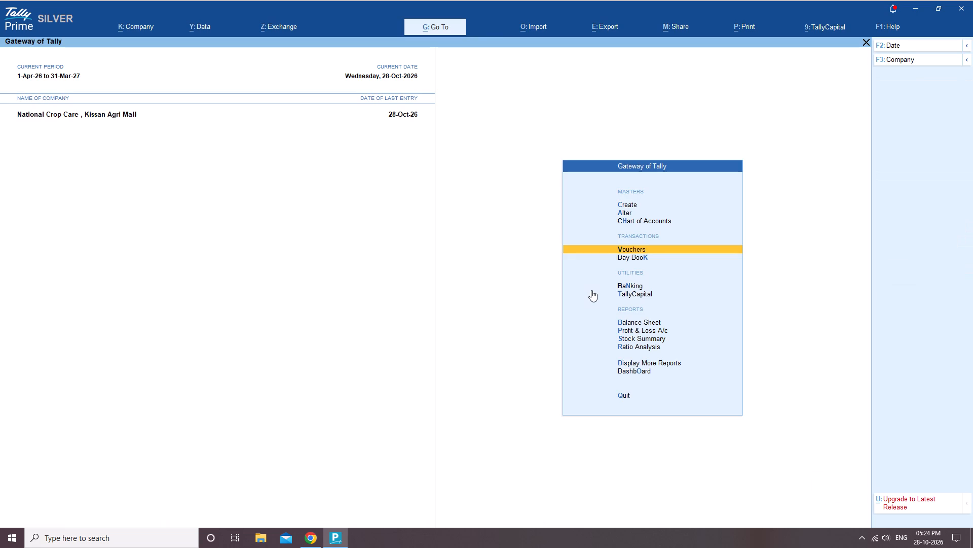
key(Down)
key(Down)
key(Down)
key(Down)
key(Down)
key(Down)
key(Down)
key(Down)
key(Return)
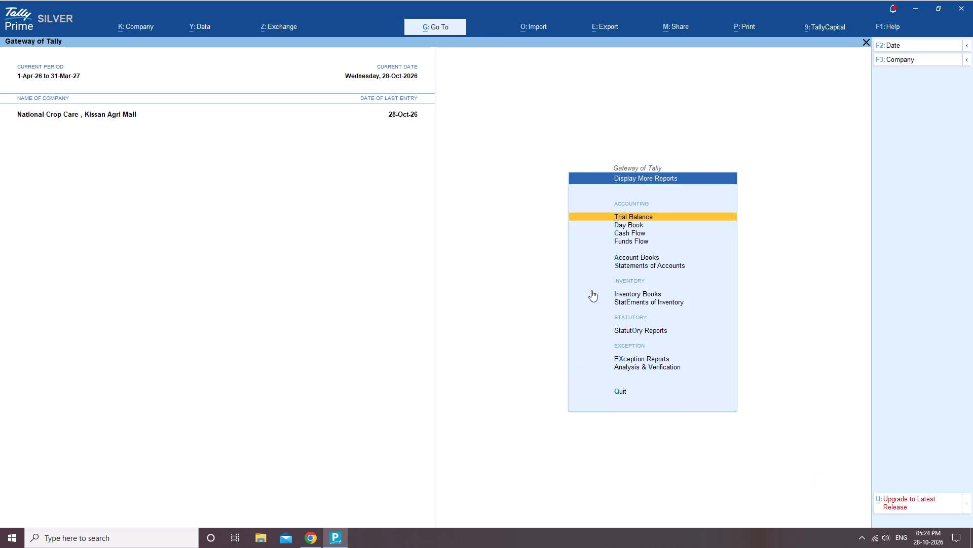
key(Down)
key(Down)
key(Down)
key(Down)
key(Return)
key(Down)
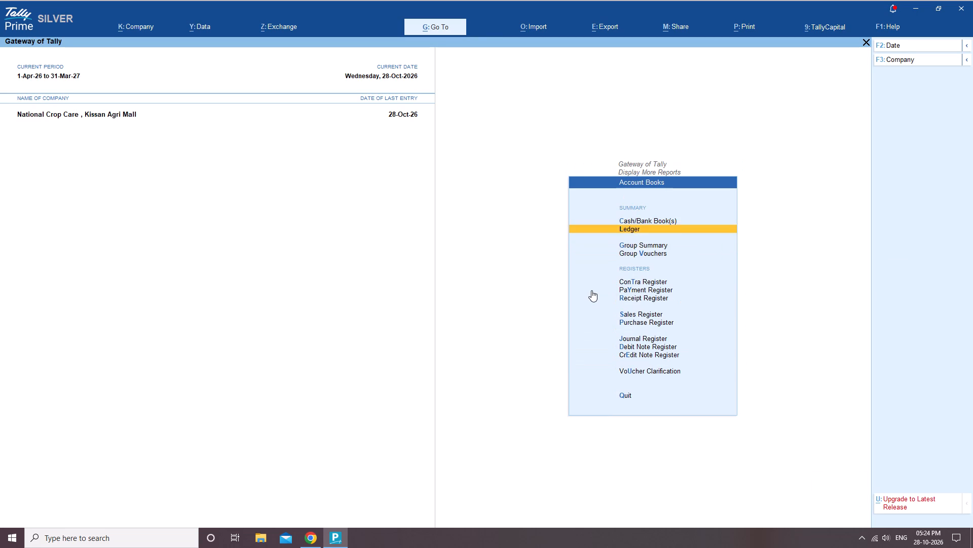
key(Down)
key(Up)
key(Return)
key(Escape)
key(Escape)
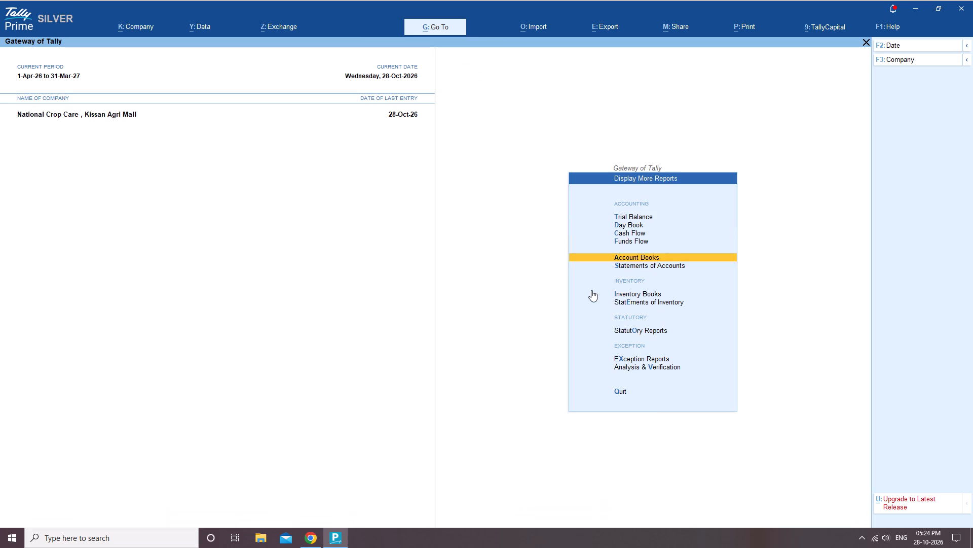
Look up the stock item Tapri 1 Liter in the inventory Stock Query.
key(Down)
key(Down)
key(Down)
key(Return)
key(Return)
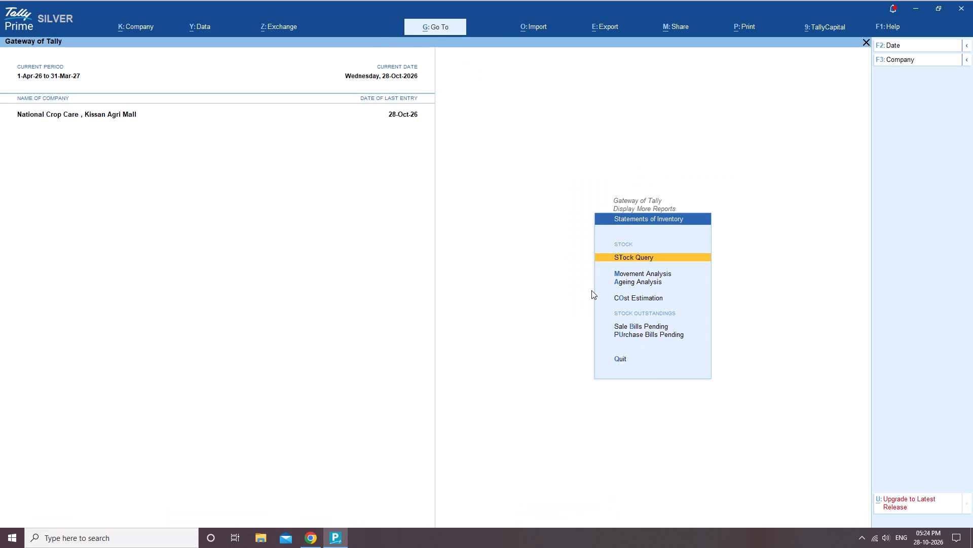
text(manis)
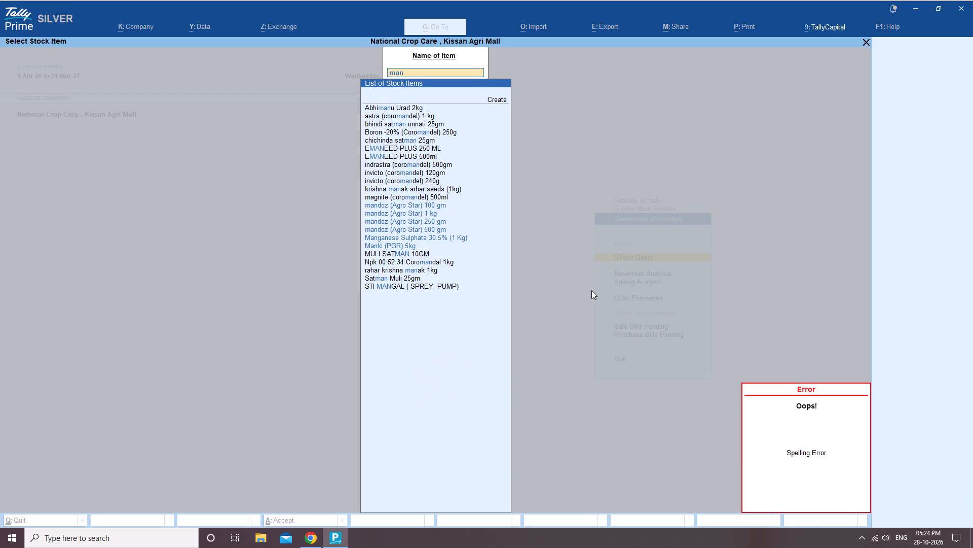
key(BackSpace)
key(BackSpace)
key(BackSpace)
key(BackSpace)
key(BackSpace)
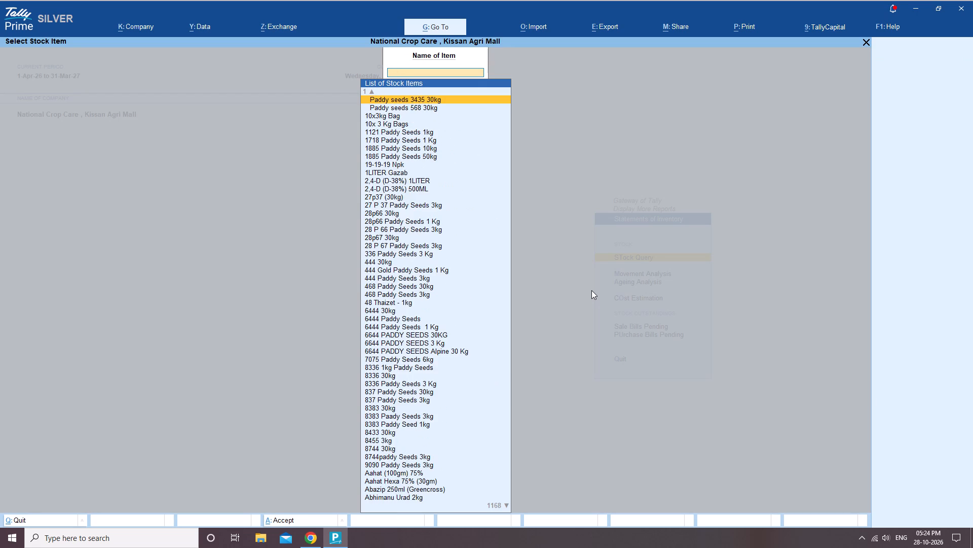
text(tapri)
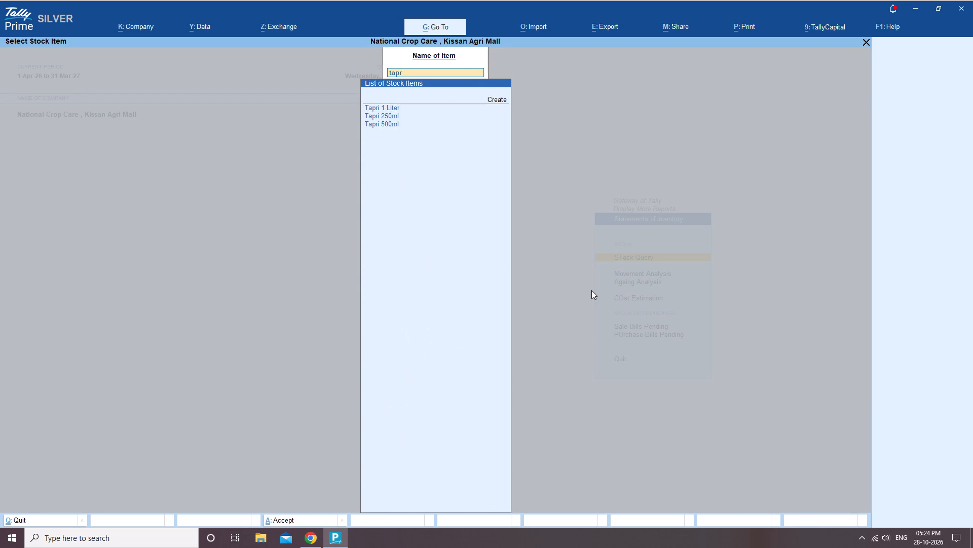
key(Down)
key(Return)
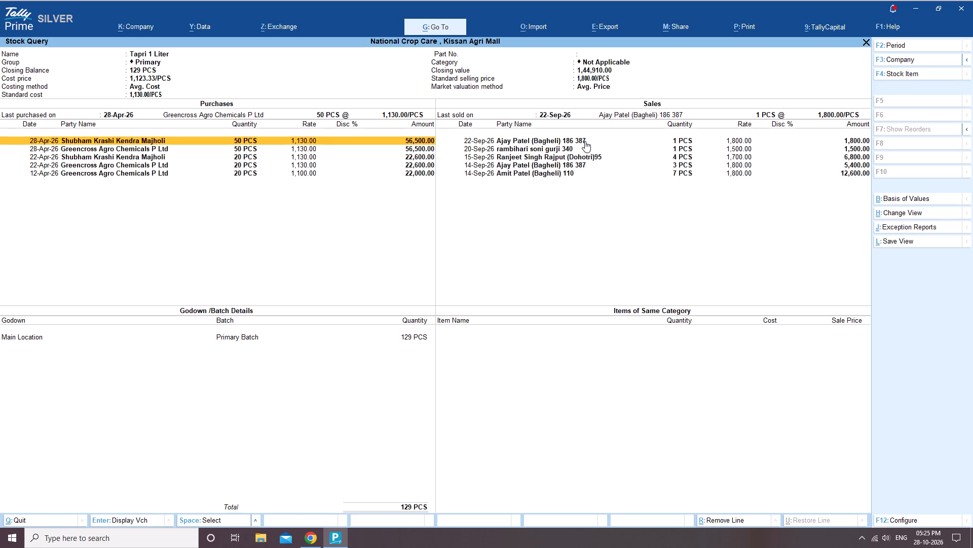
Set the Stock Query period to start on 1-1-2025, keeping the end date.
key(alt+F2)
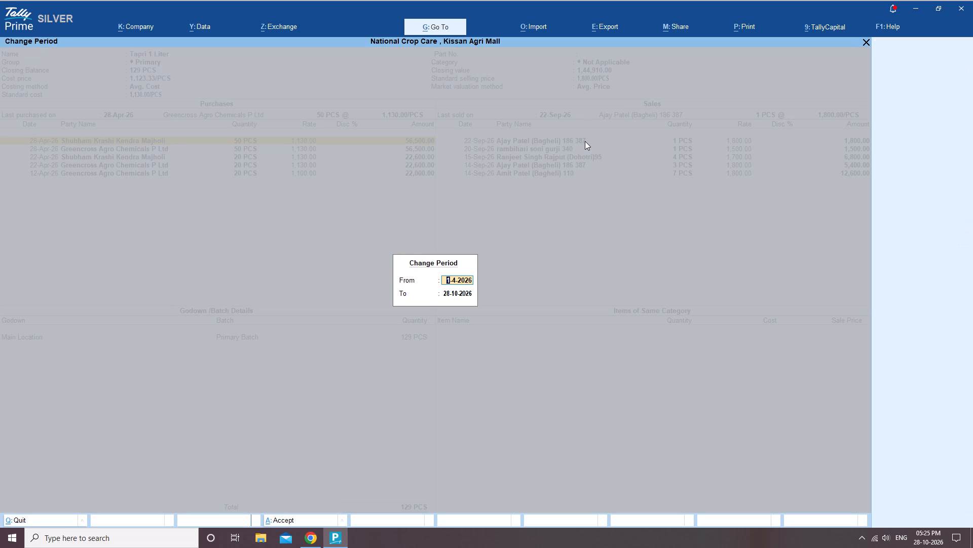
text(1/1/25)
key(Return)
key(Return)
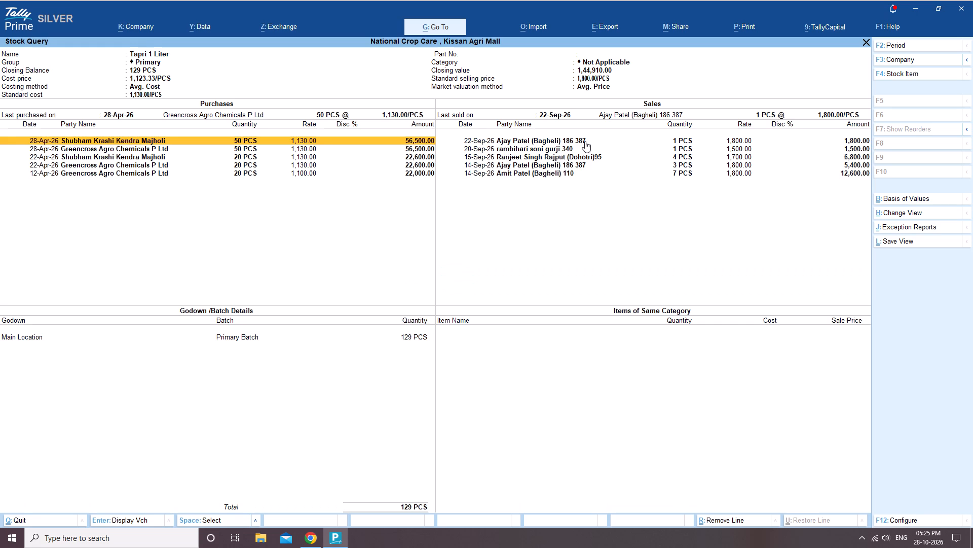
Examine the 22-Sep-26 sales voucher that includes Tapri 1 Liter and return to the Stock Query.
click(556, 154)
click(554, 144)
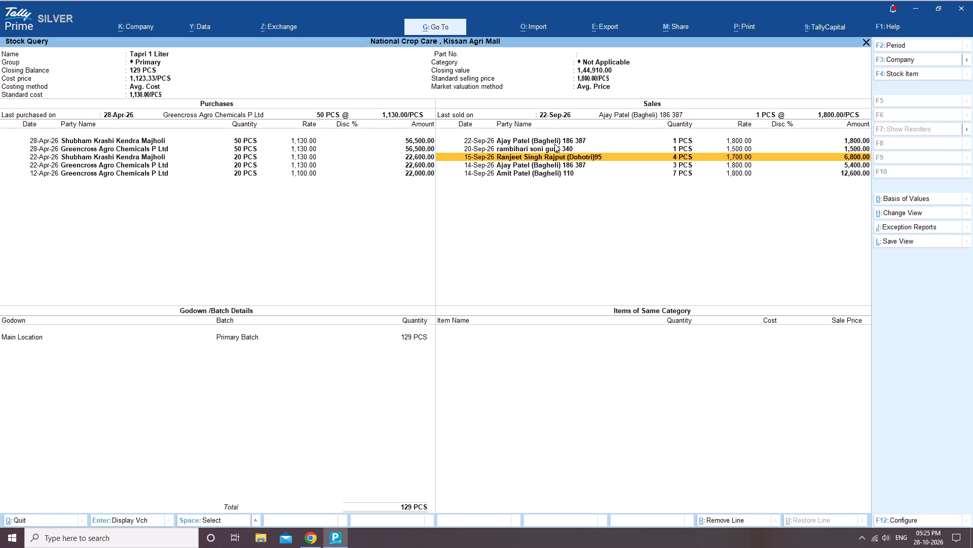
key(Return)
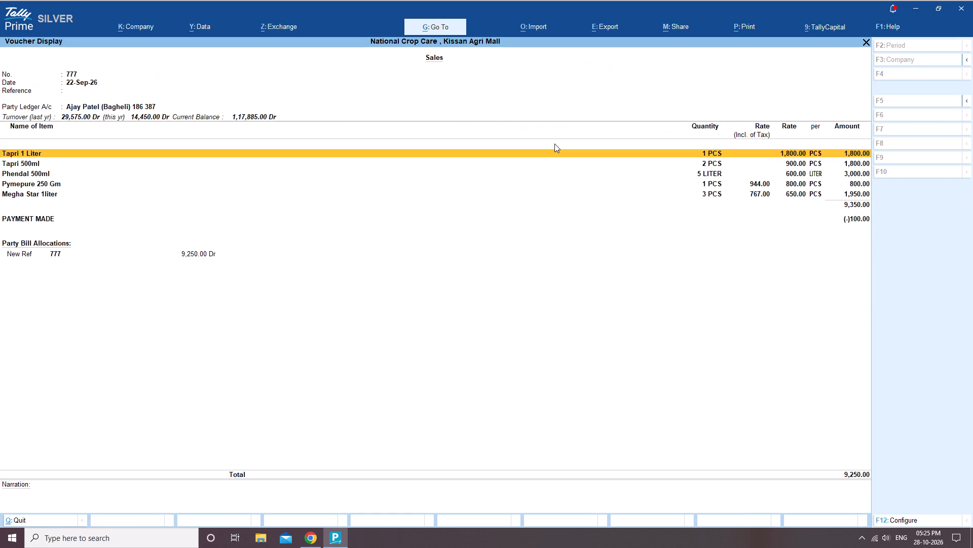
key(Escape)
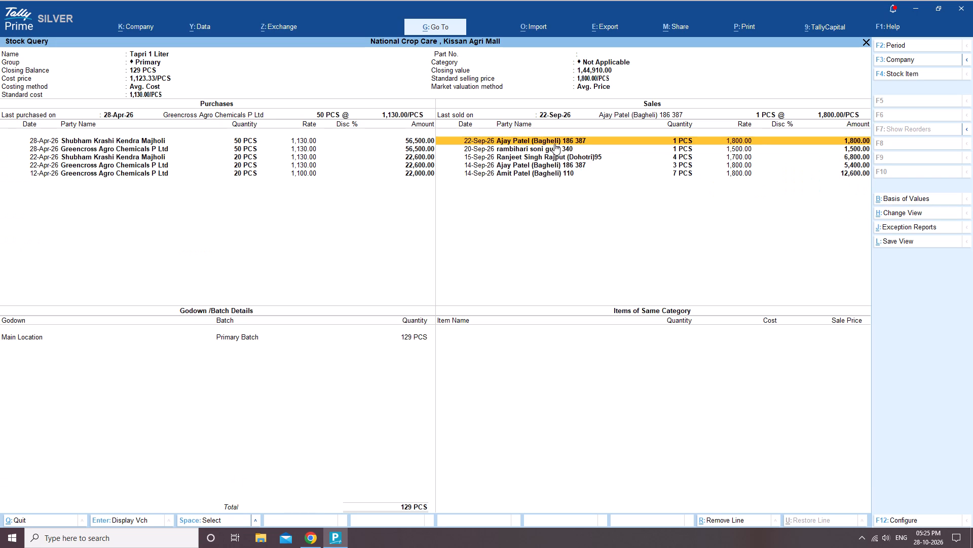
Set the Stock Query period's start date to 1-1-2025 again, keeping the end date.
key(alt+F2)
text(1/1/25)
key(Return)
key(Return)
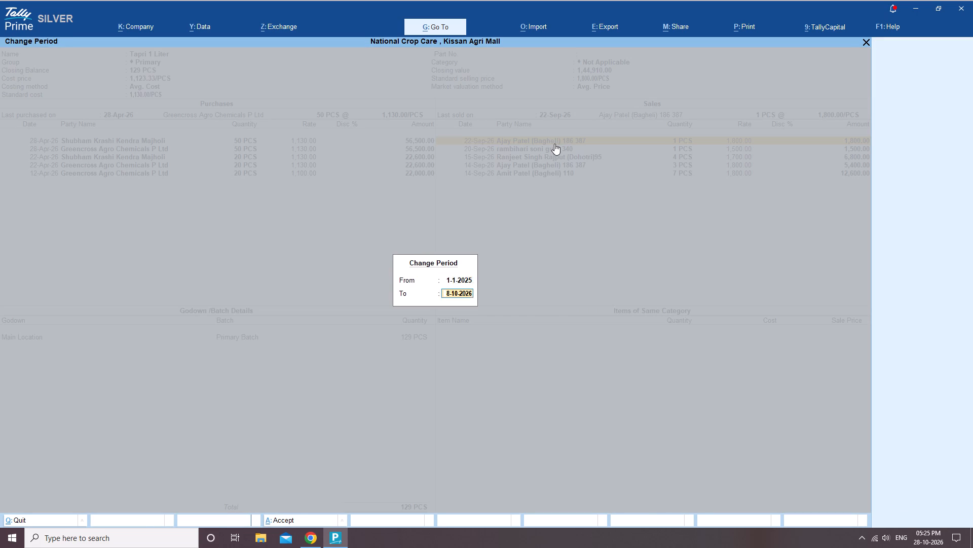
Switch to myBillBook in Chrome and search the inventory items for tapri.
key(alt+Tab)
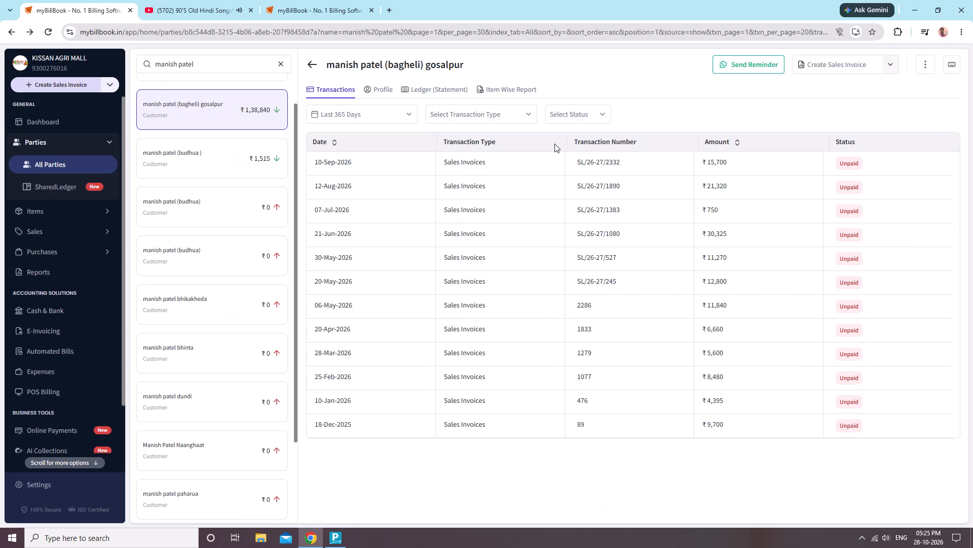
click(65, 228)
click(43, 163)
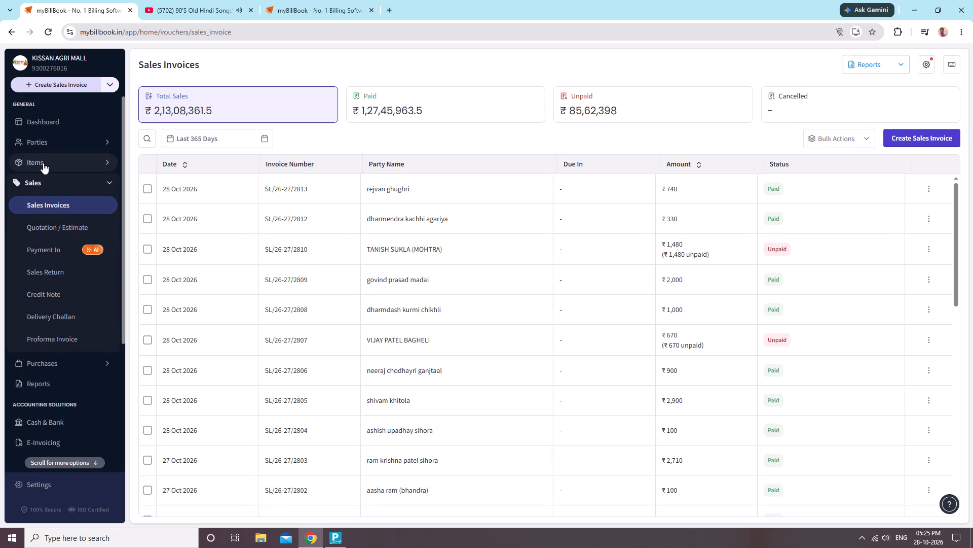
click(194, 142)
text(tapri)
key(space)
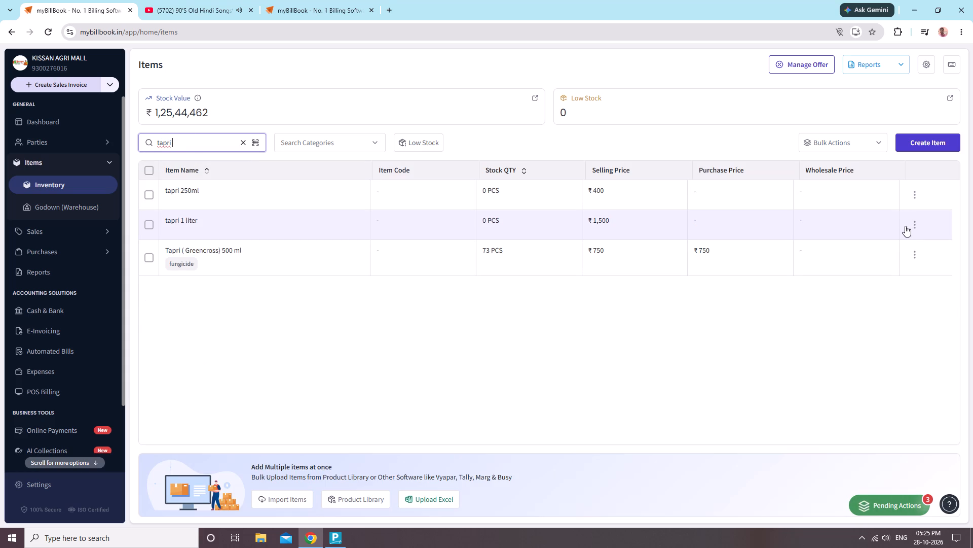
Adjust the stock of tapri 1 liter by adding 1 PCS in the KISSAN AGRI MALL godown, and save it.
click(911, 228)
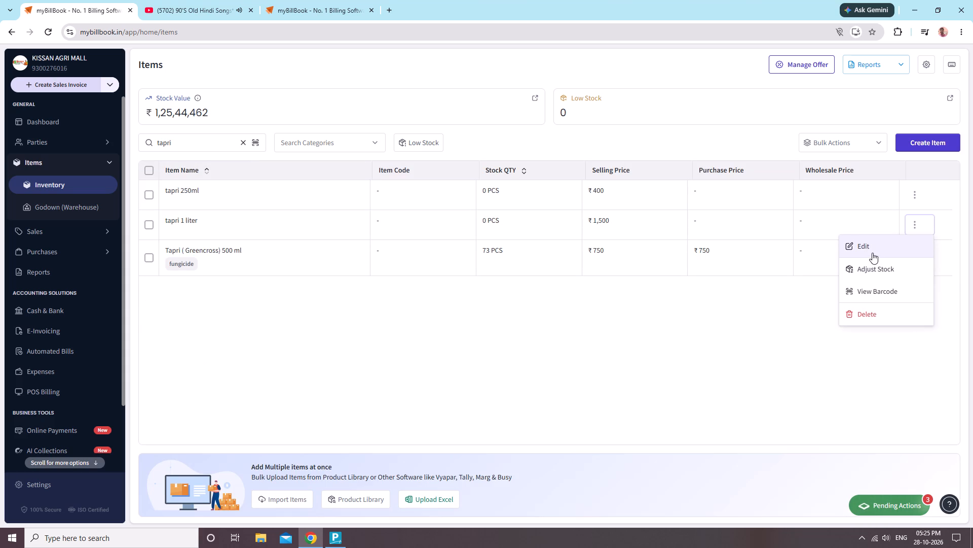
click(891, 261)
click(409, 254)
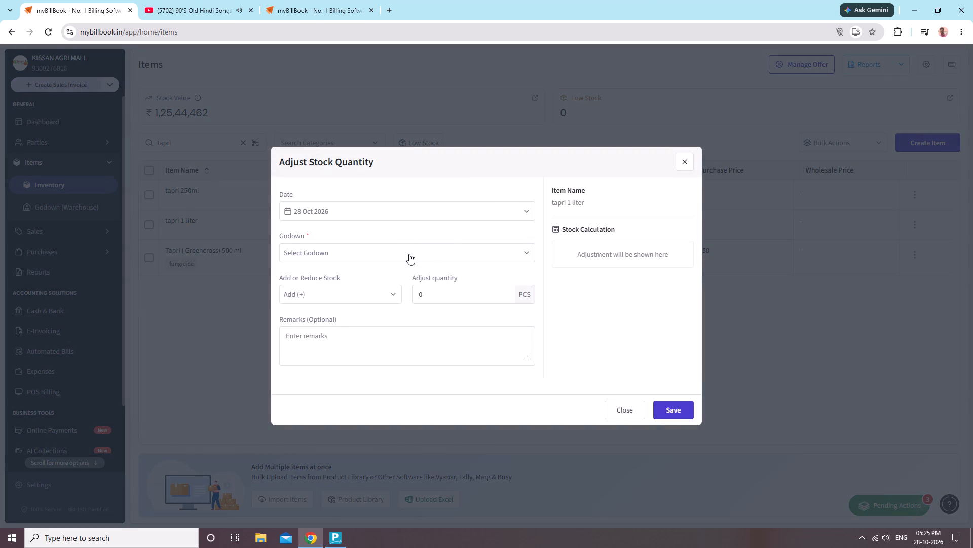
click(410, 275)
click(390, 298)
click(489, 292)
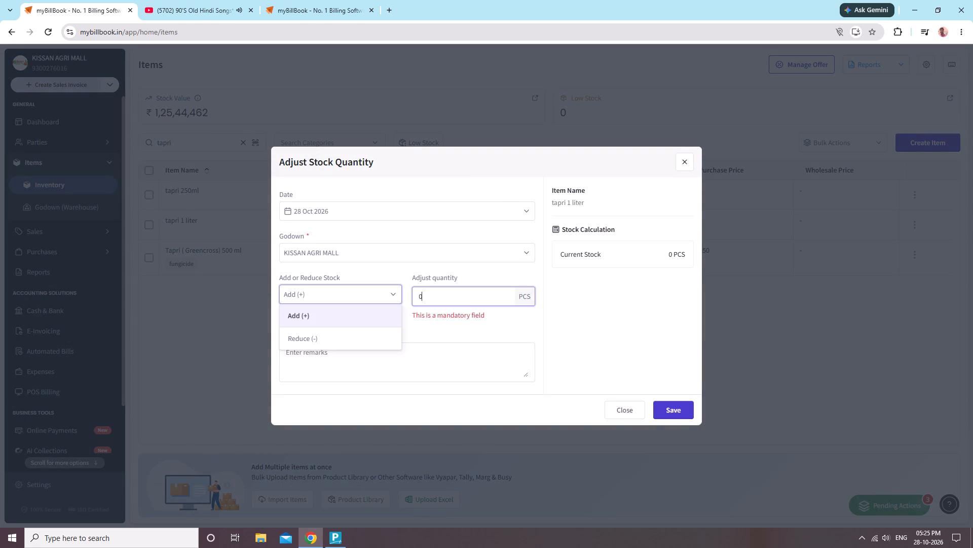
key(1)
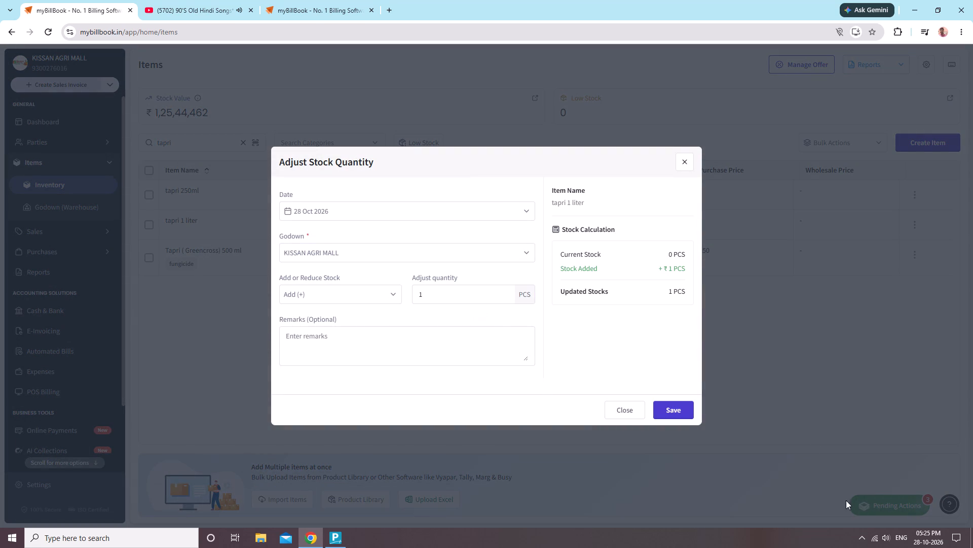
click(675, 418)
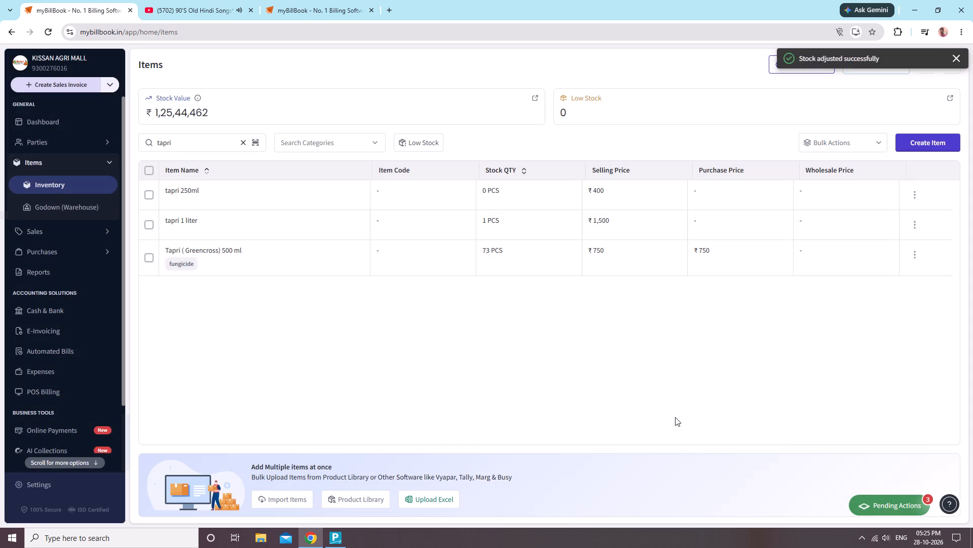
click(626, 318)
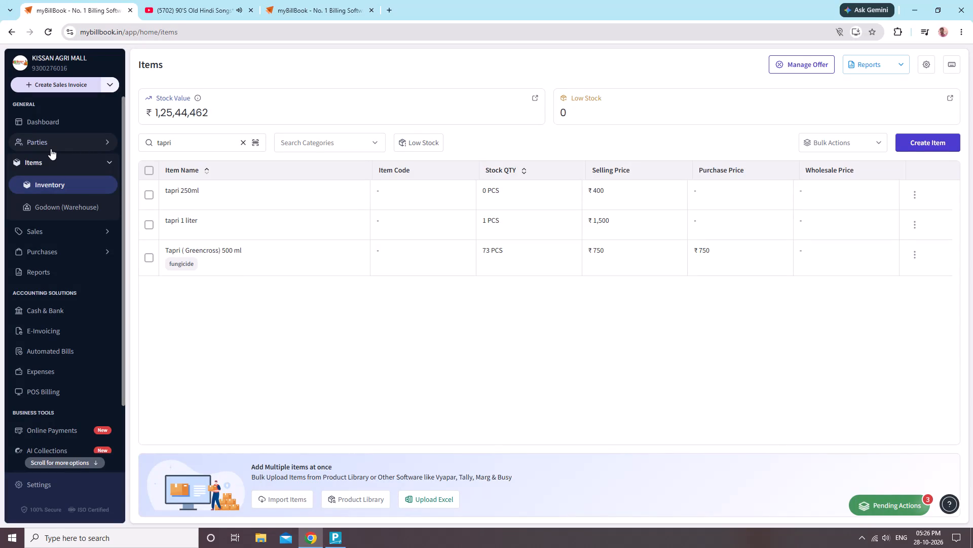
Switch back to TallyPrime and close the Tapri 1 Liter Stock Query, returning to the additional reports.
key(alt+Tab)
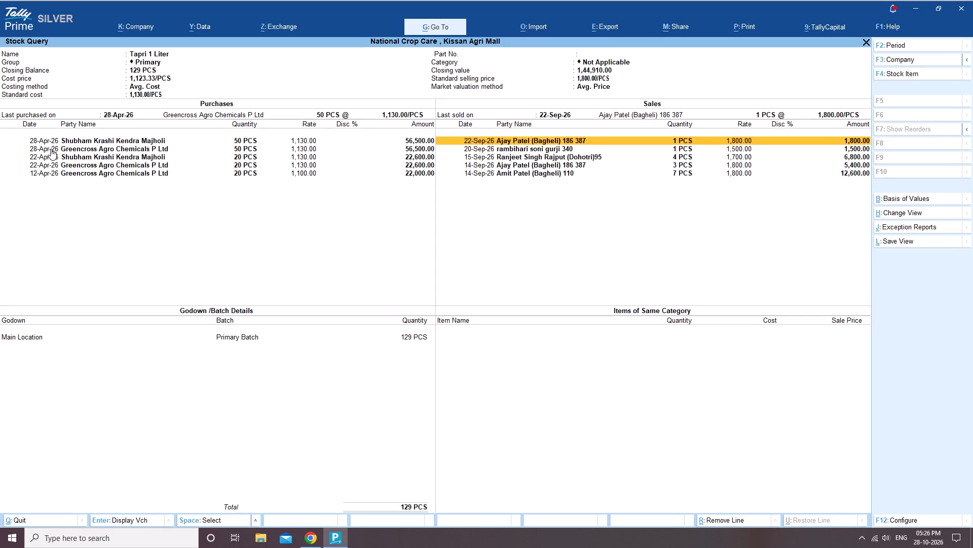
key(Escape)
key(Escape)
key(Escape)
key(Escape)
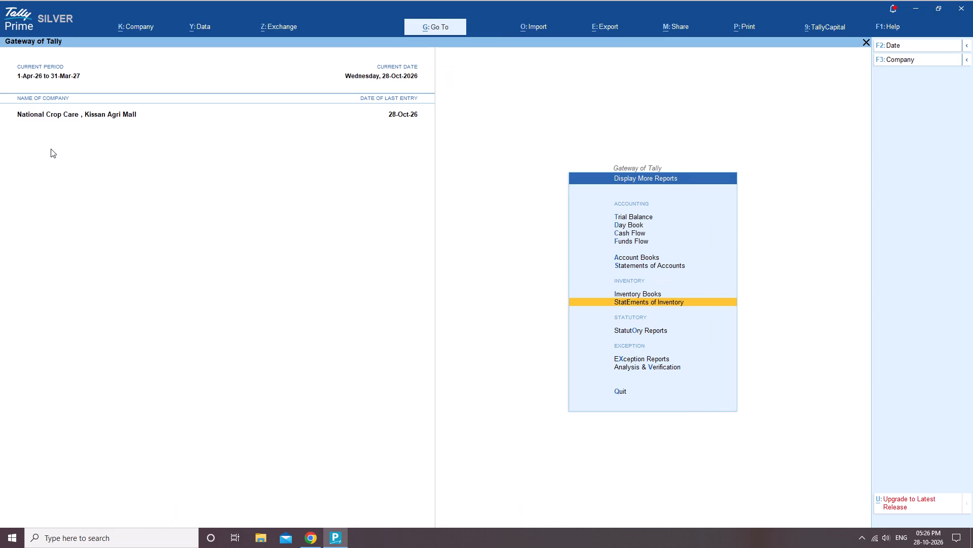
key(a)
key(Down)
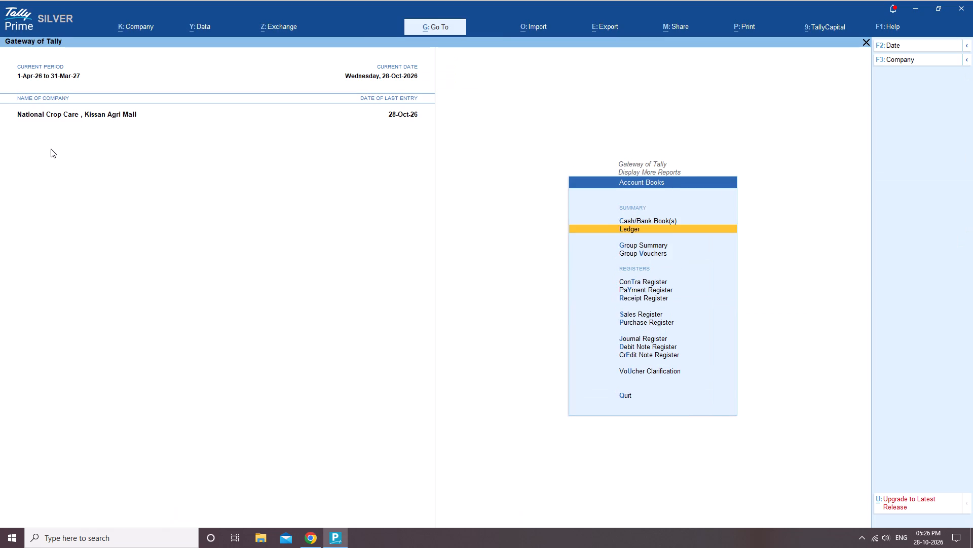
key(Return)
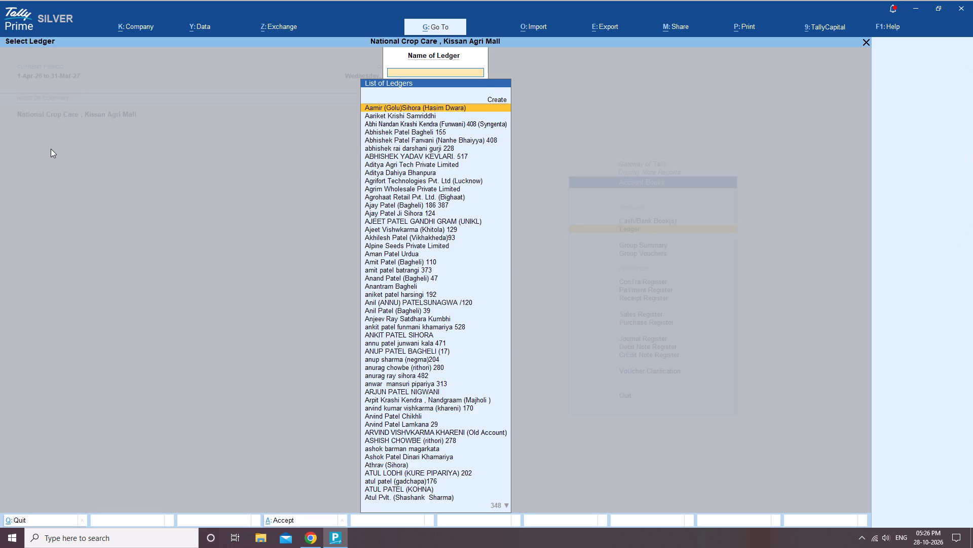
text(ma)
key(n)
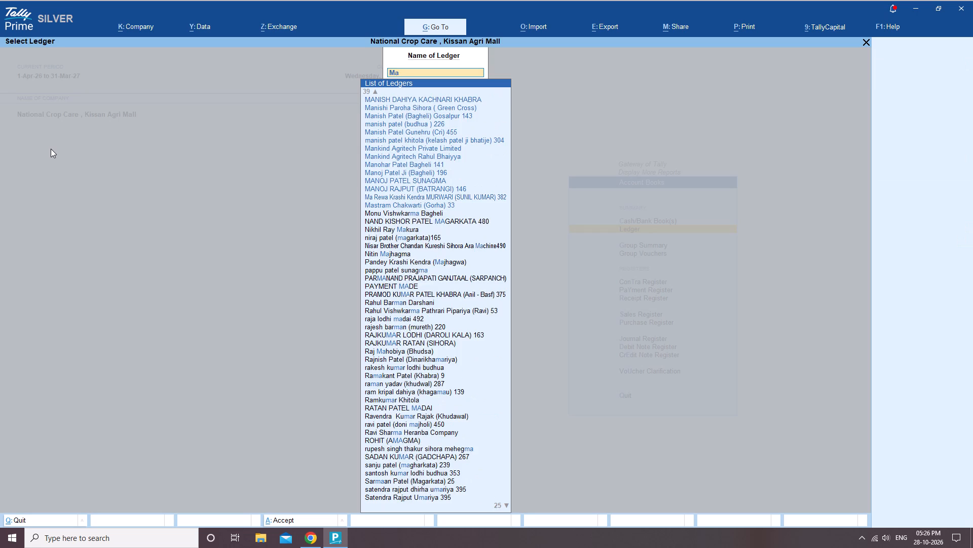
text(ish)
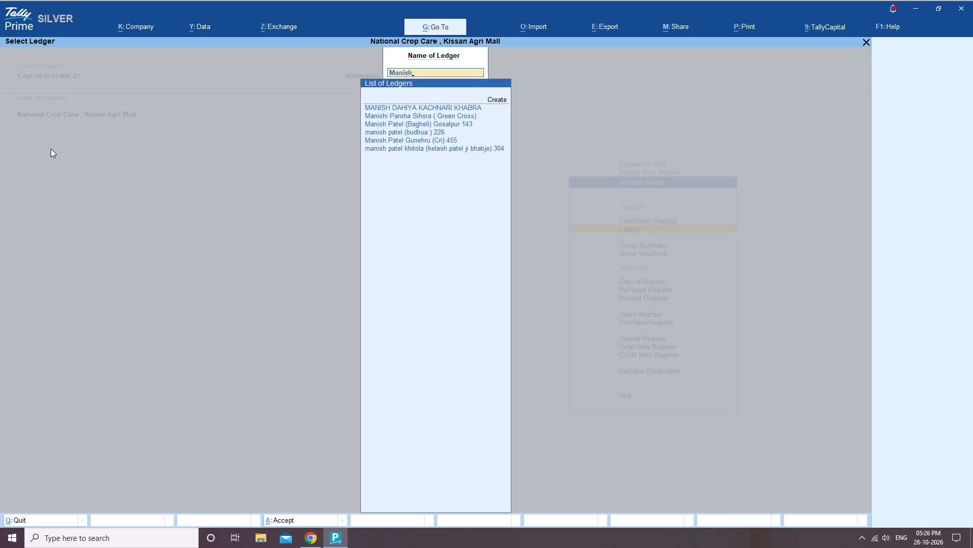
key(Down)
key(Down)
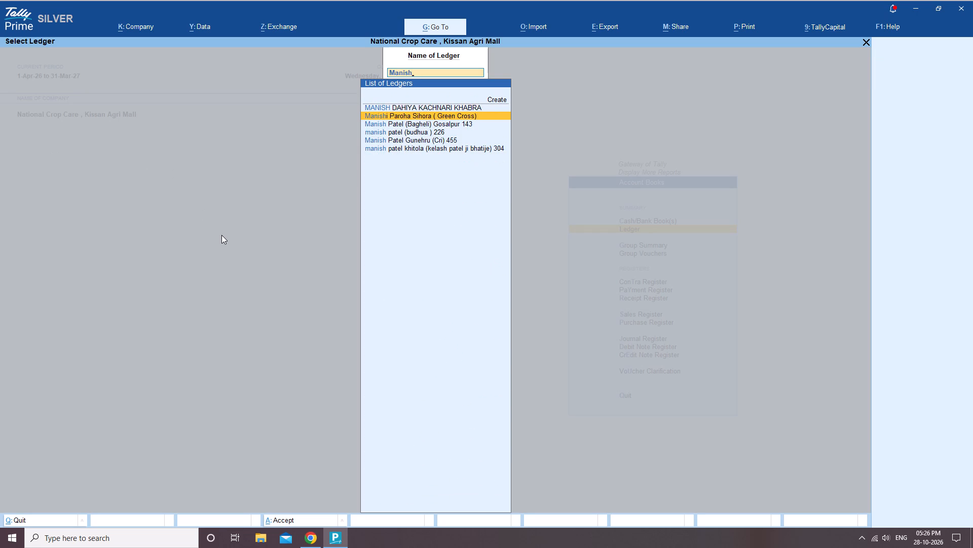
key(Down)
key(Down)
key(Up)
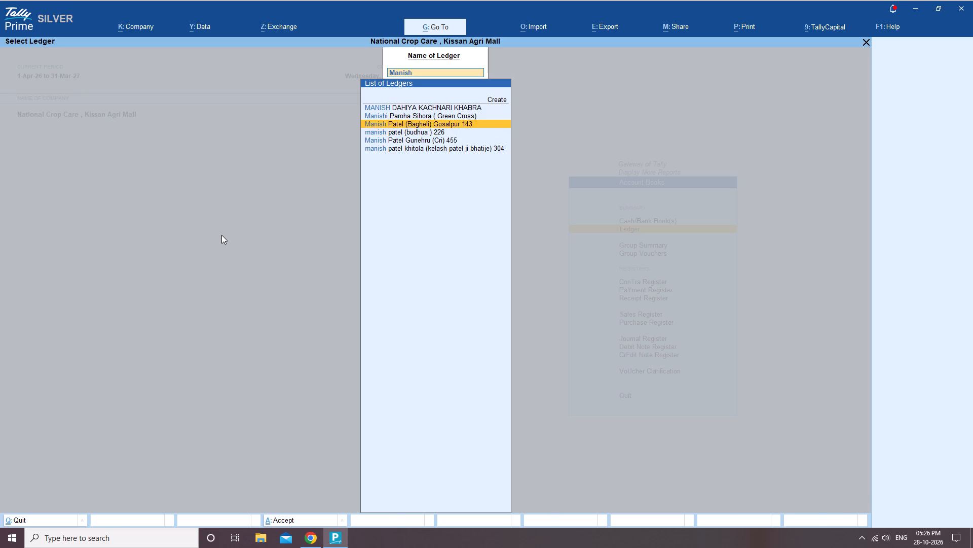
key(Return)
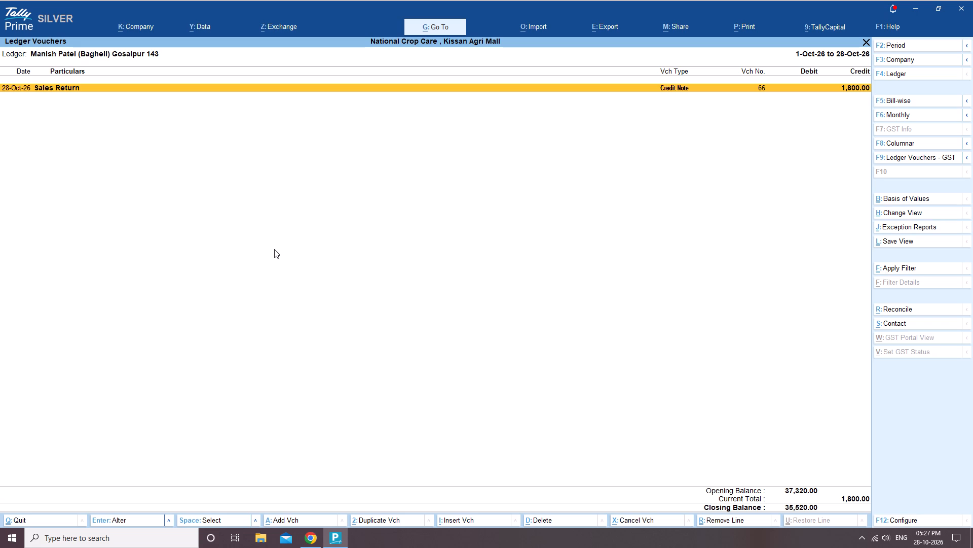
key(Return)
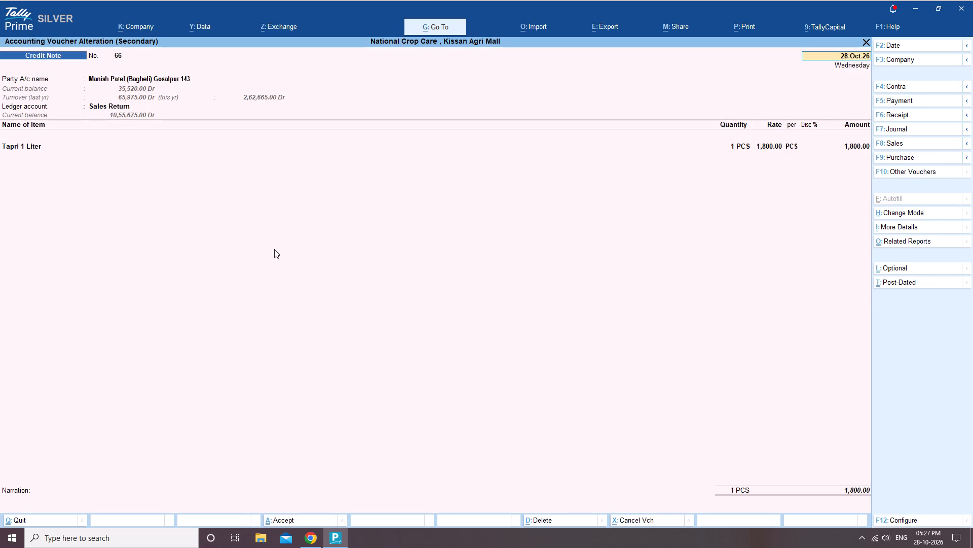
Close credit note 66 and change the customer's ledger period to start from 1/1/25, keeping the end date 28-10-2026.
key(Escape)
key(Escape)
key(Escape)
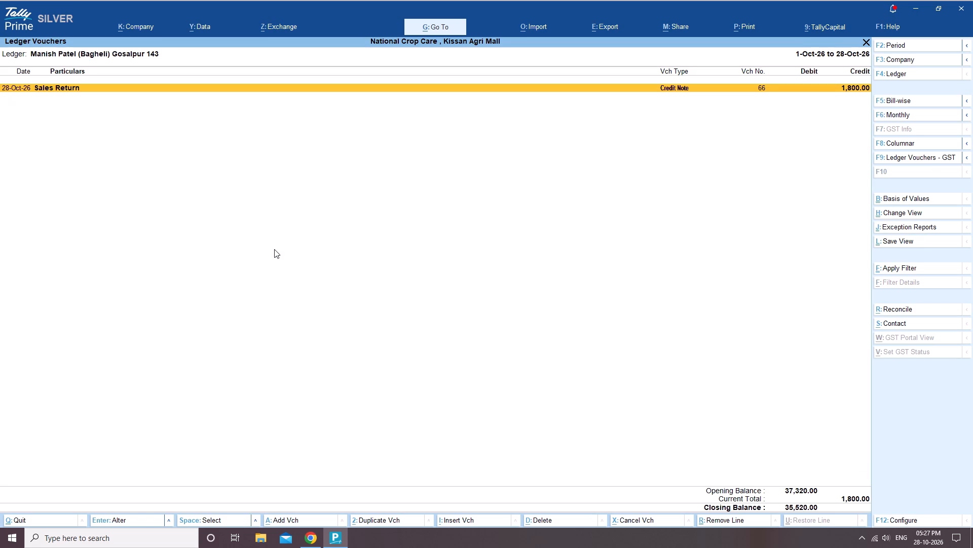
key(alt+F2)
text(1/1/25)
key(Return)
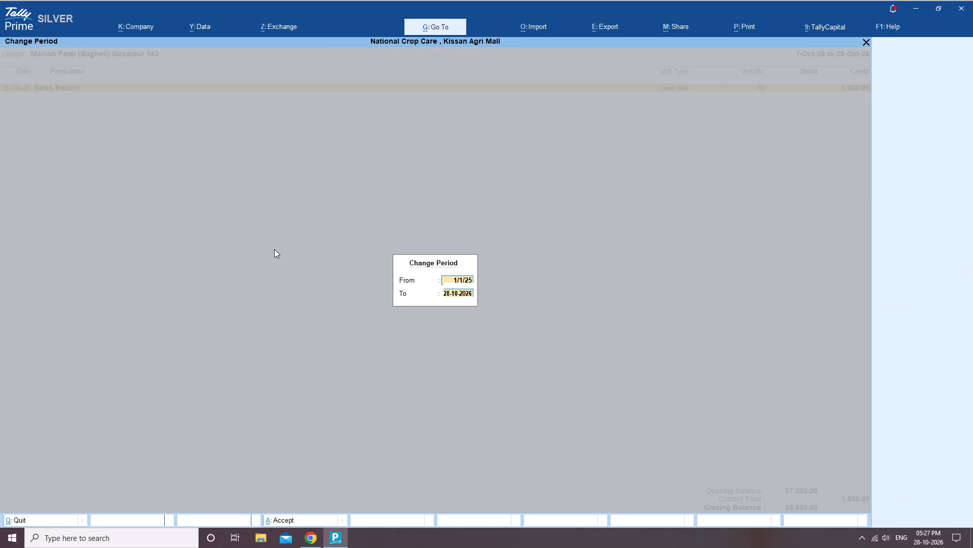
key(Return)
Examine the items in sales voucher 188 of 6-May-26 and bring up sales voucher 258 of 20-May-26.
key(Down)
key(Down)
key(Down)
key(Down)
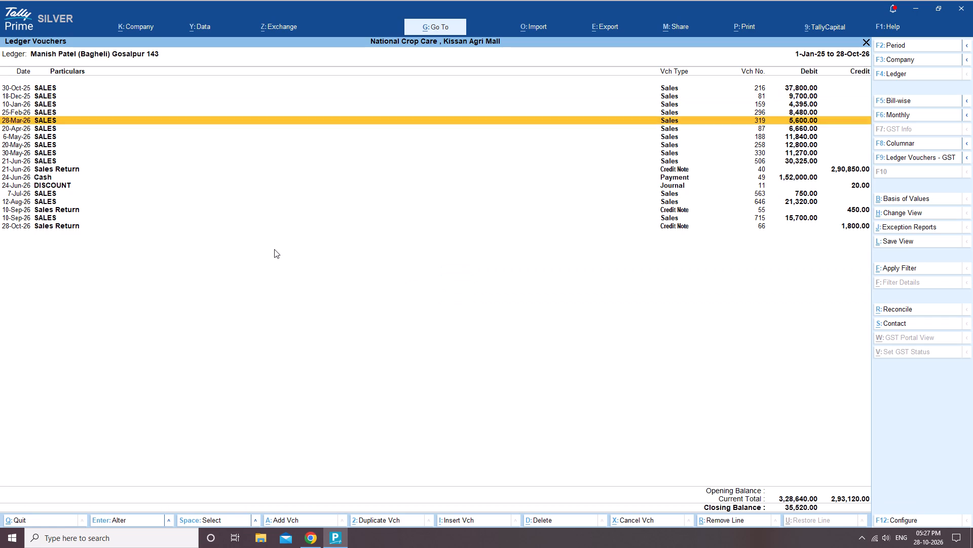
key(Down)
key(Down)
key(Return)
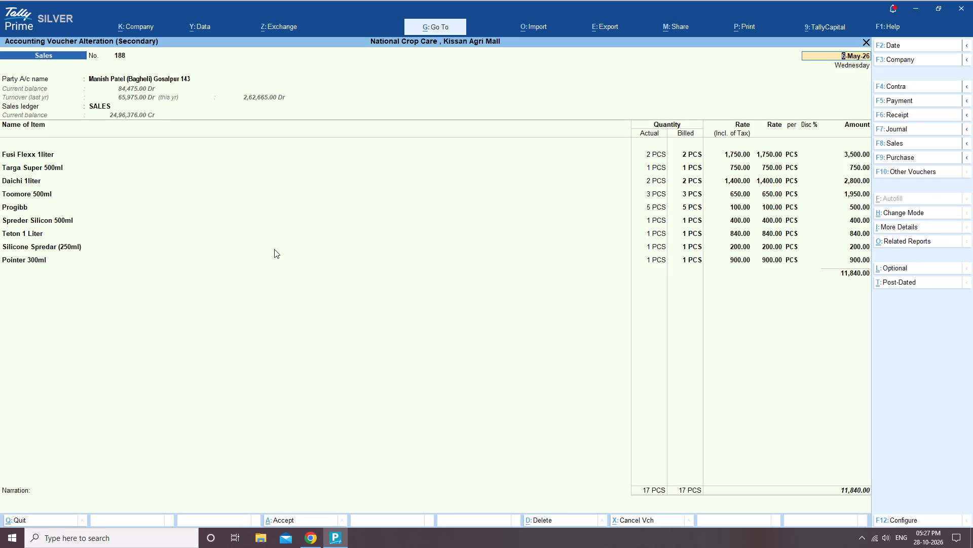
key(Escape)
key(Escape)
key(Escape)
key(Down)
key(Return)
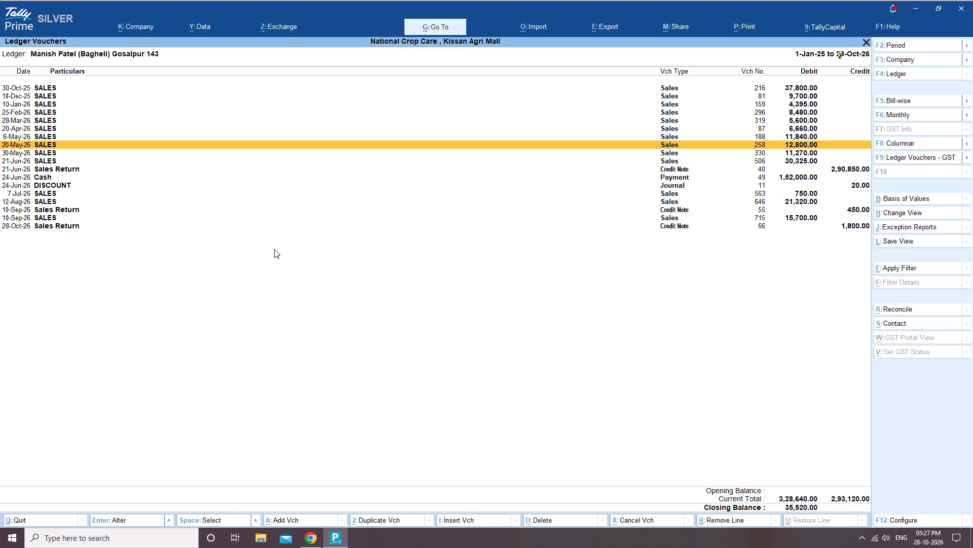
Close sales voucher 258 and examine the items in sales vouchers 330 of 30-May-26 and 506 of 21-Jun-26.
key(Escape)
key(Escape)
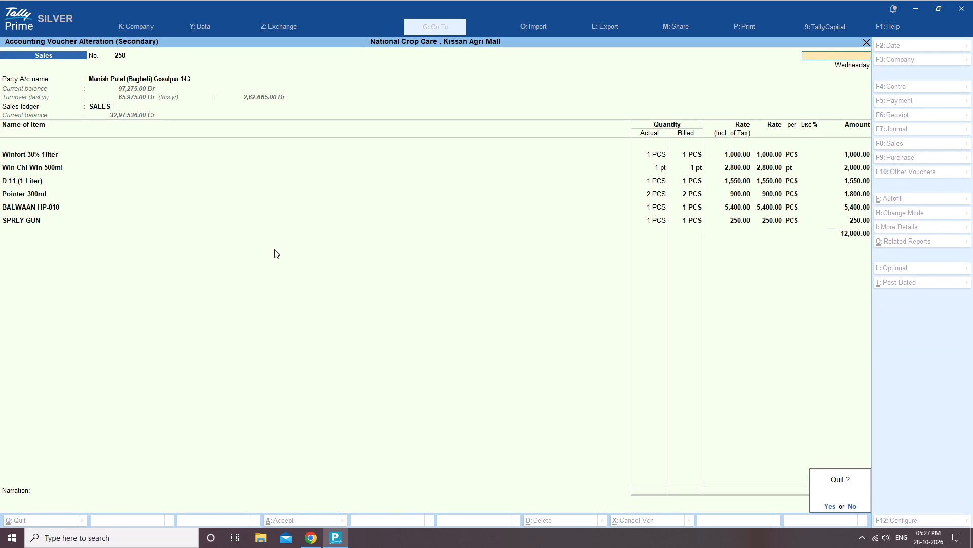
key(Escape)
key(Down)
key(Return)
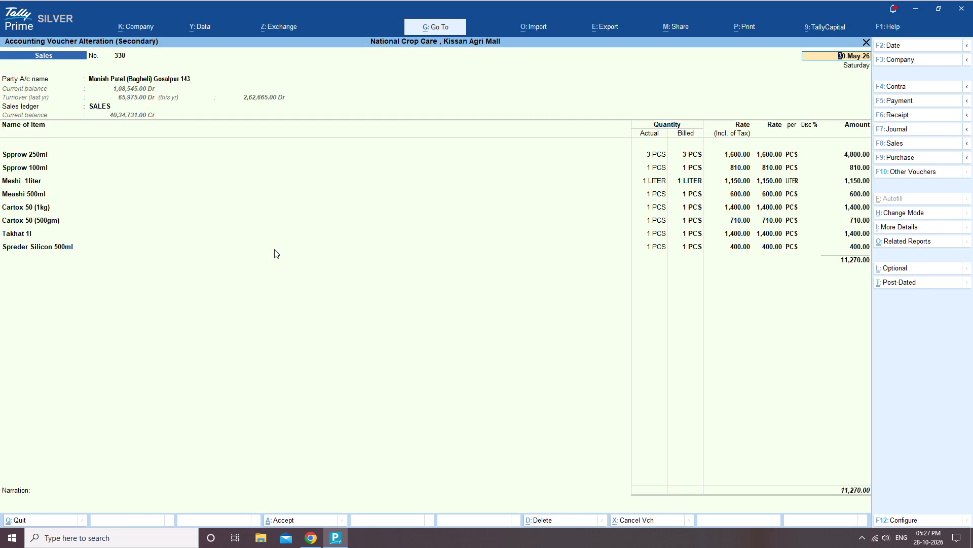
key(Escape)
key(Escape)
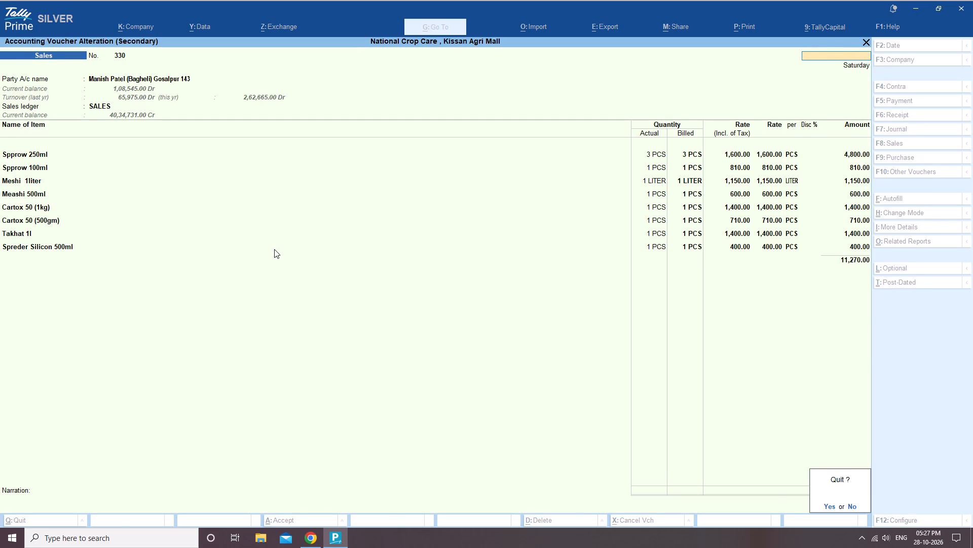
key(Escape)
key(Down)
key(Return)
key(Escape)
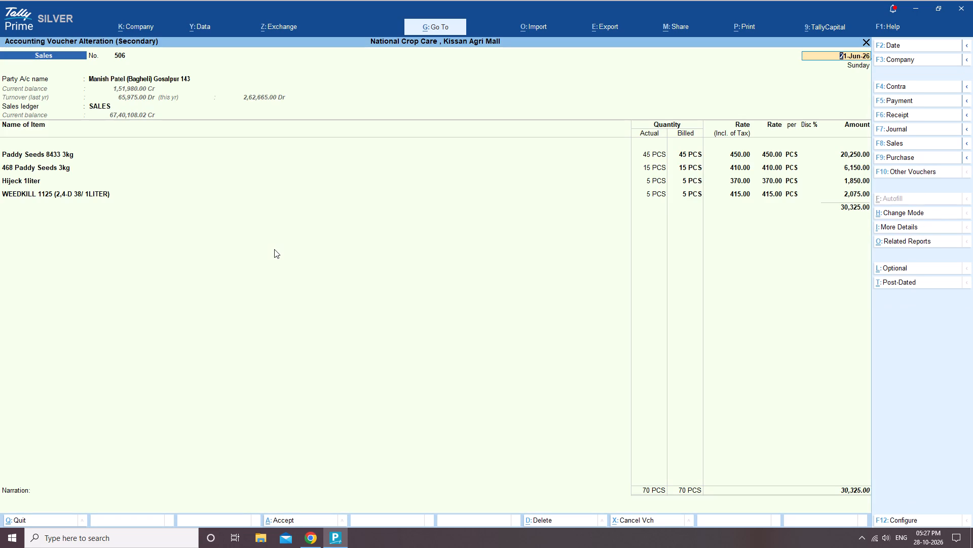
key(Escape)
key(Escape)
Look through the customer's June 2026 credit note 40, cash payment 49 and discount journal 11, rechecking the payment.
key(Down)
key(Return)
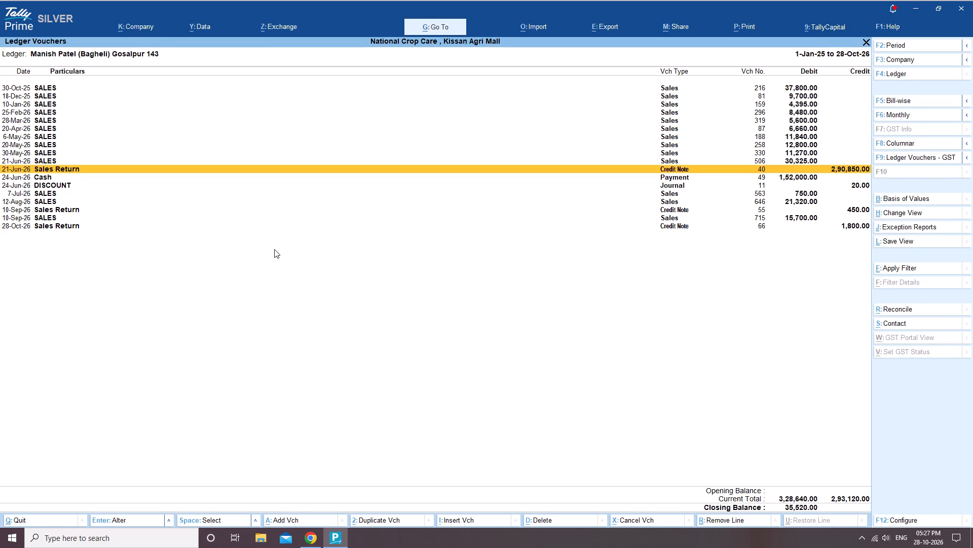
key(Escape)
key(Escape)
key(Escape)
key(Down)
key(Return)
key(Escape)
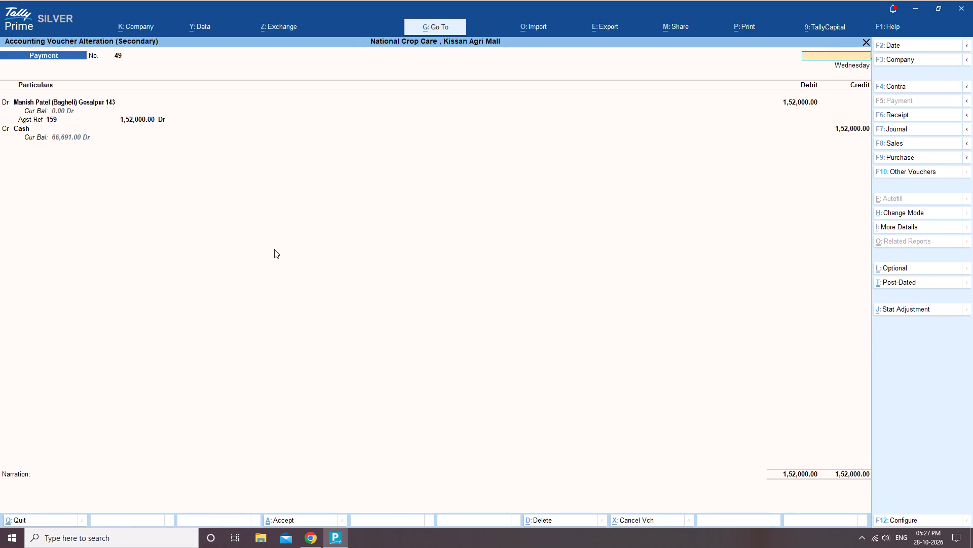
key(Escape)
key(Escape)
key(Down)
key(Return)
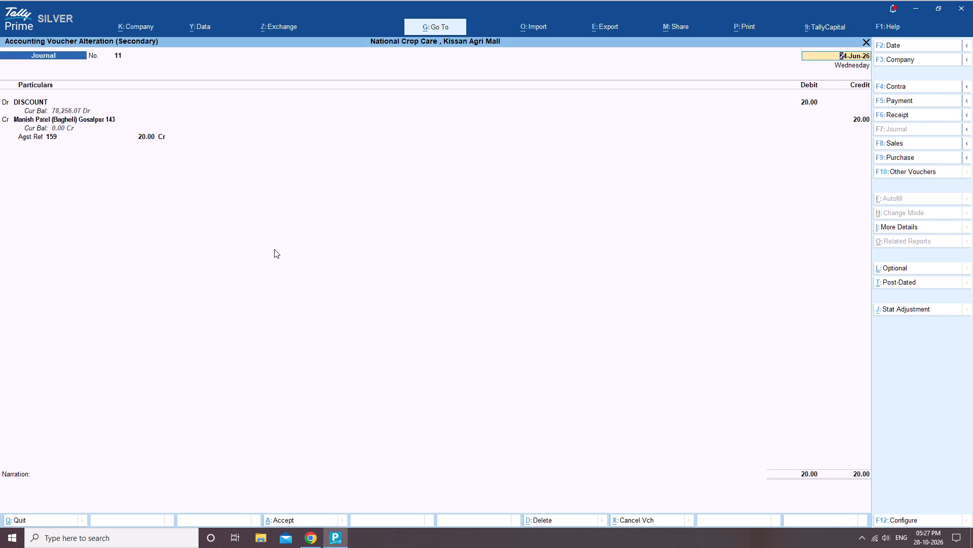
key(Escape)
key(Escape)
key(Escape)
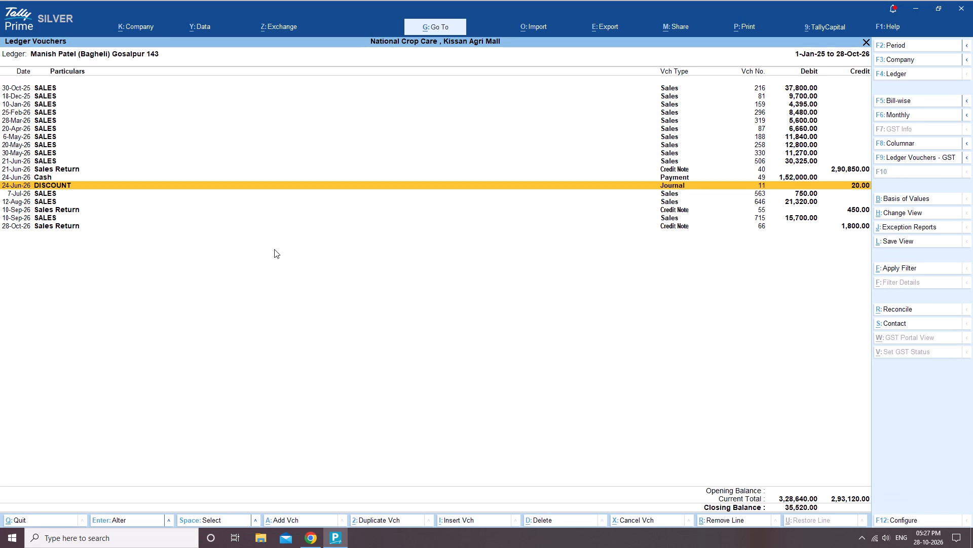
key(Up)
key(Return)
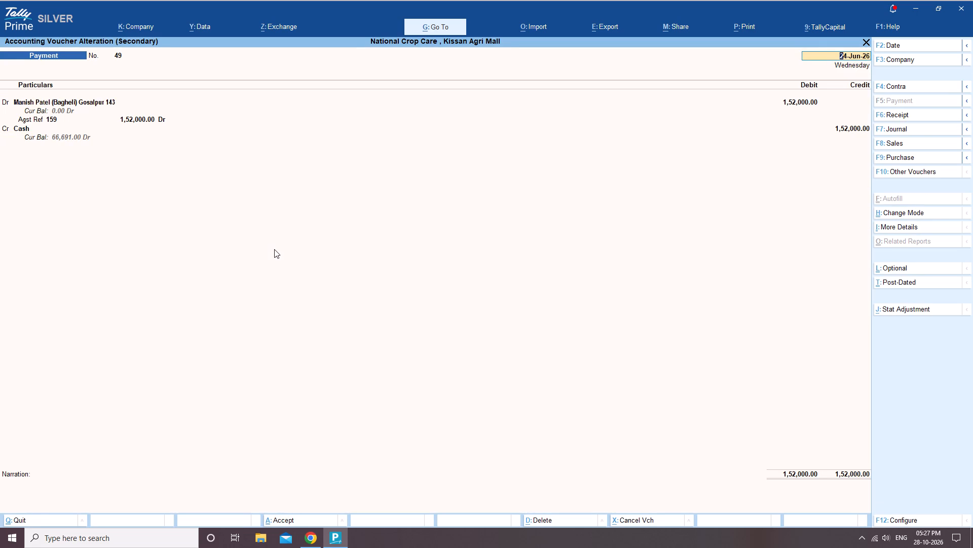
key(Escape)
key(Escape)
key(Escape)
Examine sales vouchers 563 of 7-Jul-26 and 646 of 12-Aug-26, and credit note 55 of 10-Sep-26.
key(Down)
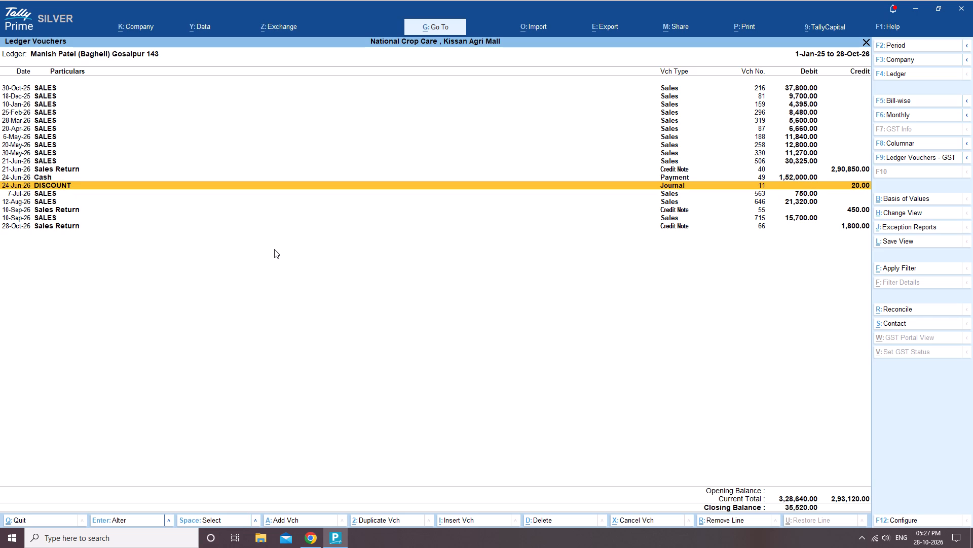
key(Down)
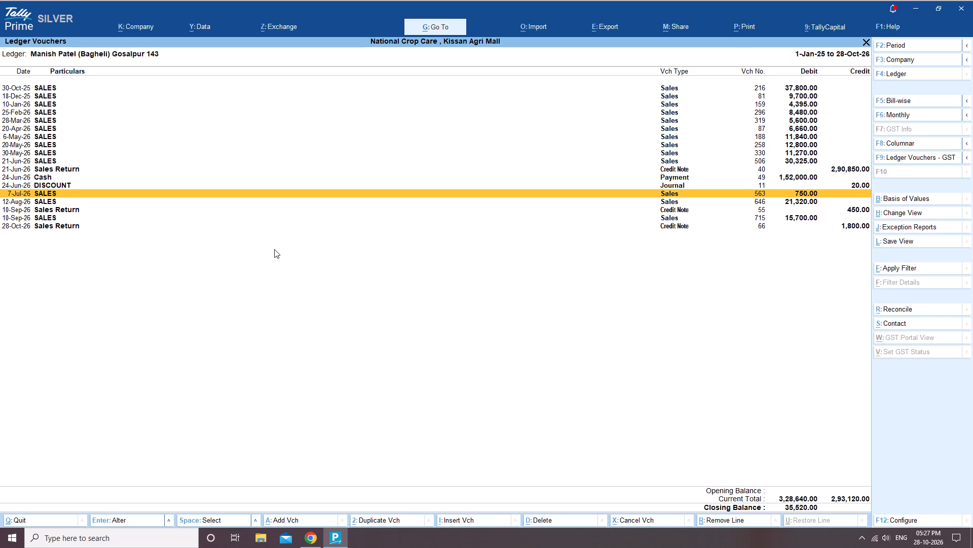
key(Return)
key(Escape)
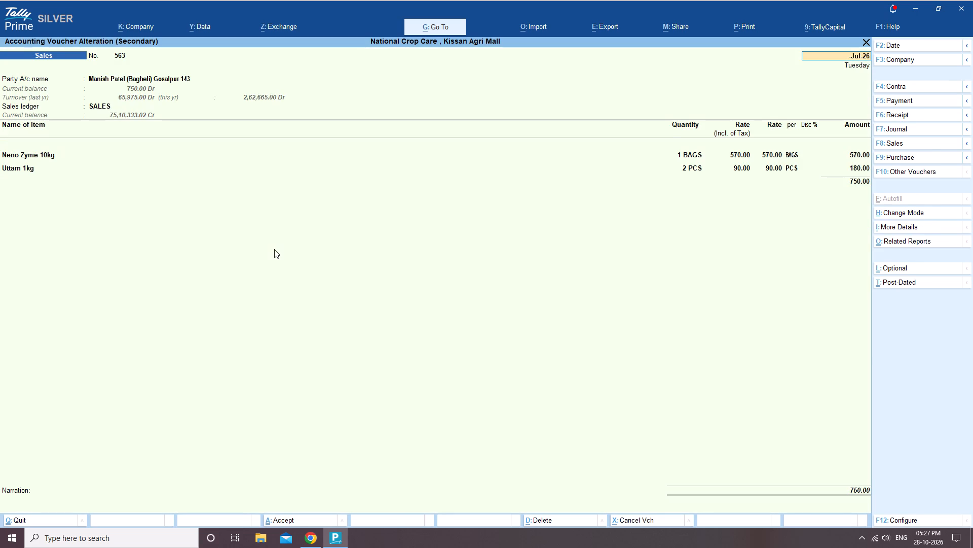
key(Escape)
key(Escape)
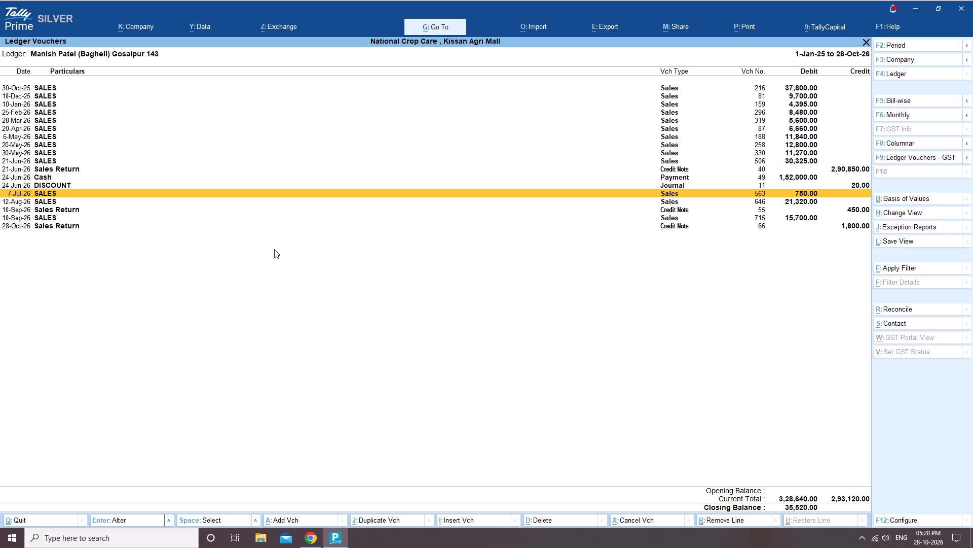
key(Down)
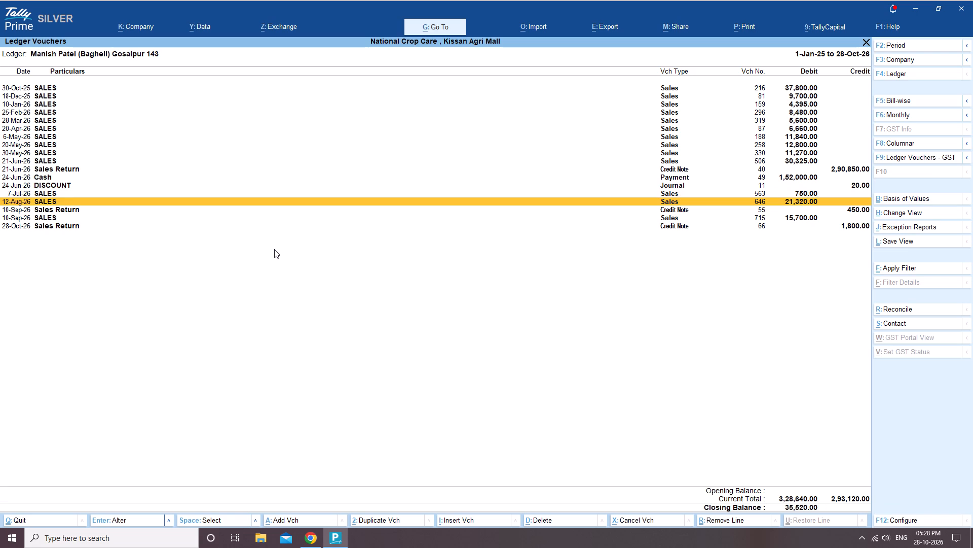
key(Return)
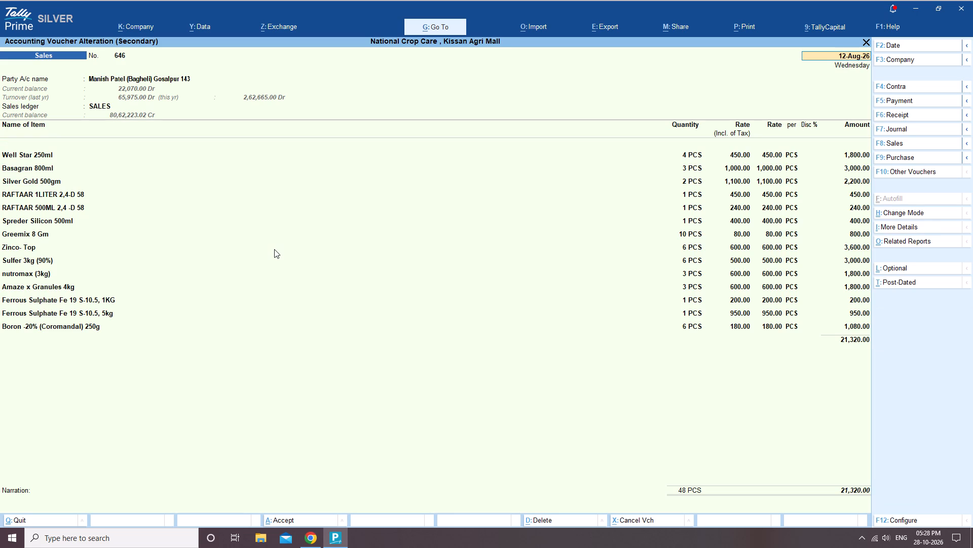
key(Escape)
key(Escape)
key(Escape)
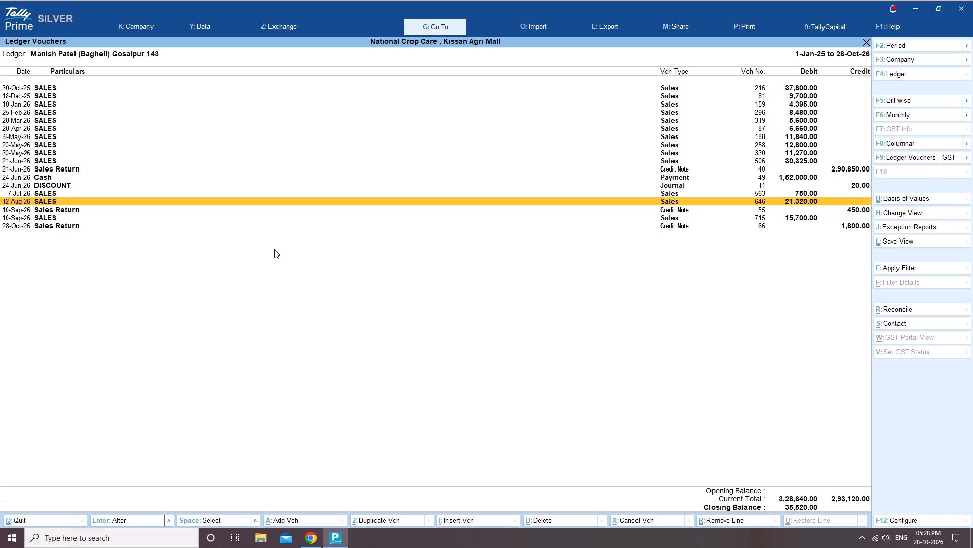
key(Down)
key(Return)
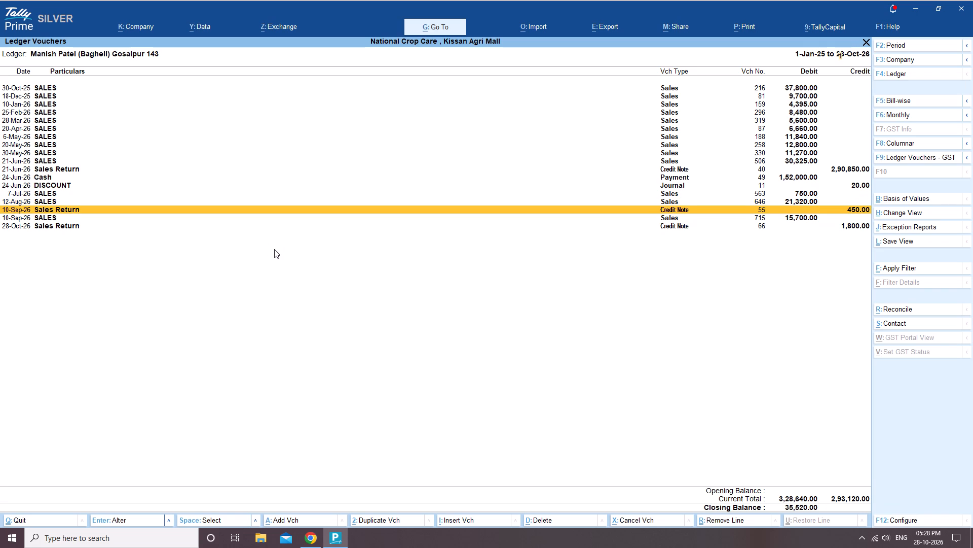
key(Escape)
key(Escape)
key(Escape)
Check the Tapri 1 Liter line in sales voucher 715 of 10-Sep-26, then leave the ledger for the additional reports.
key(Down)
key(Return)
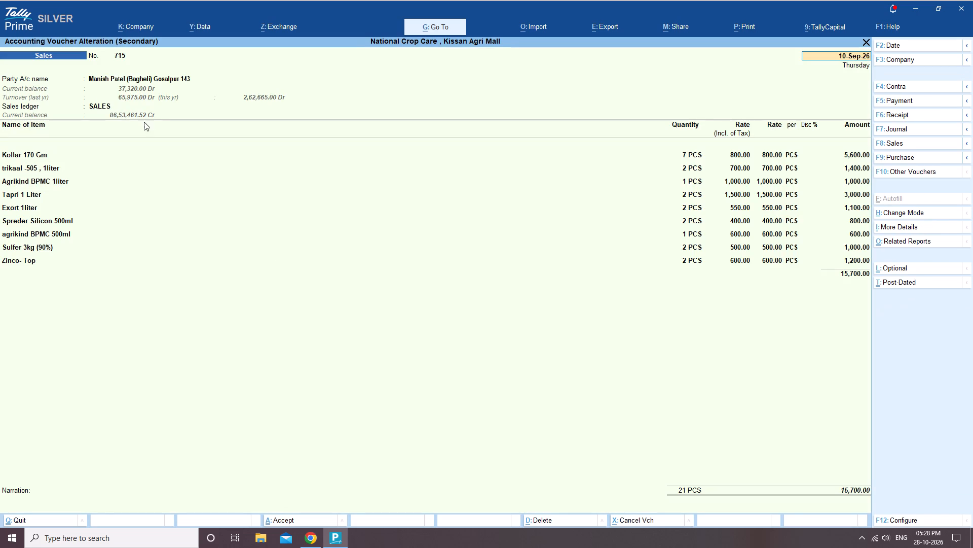
click(34, 183)
click(38, 194)
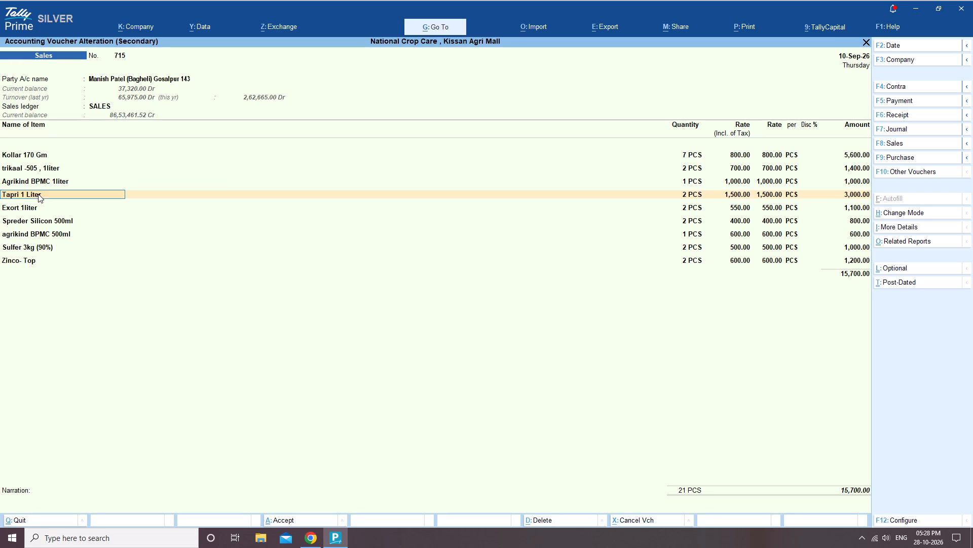
key(Escape)
key(Escape)
key(Escape)
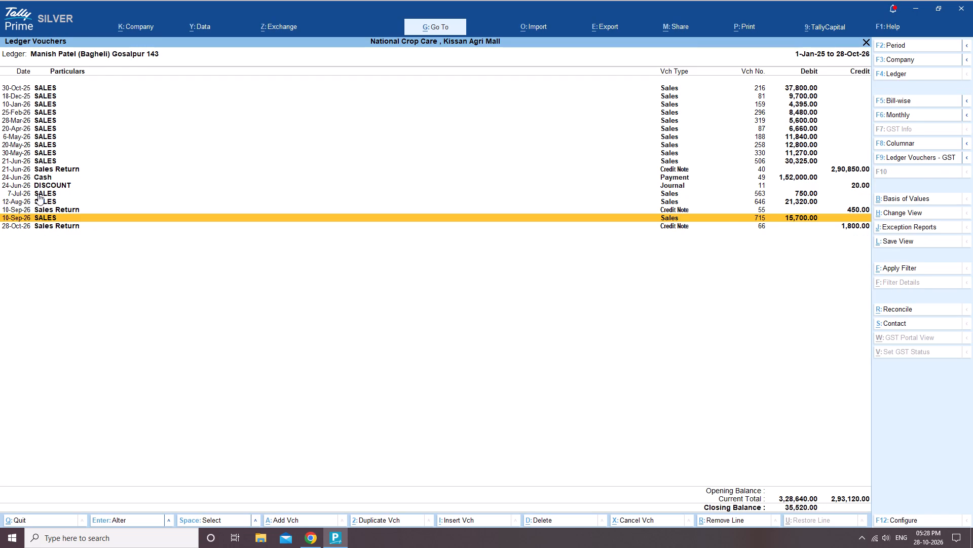
key(Return)
key(Escape)
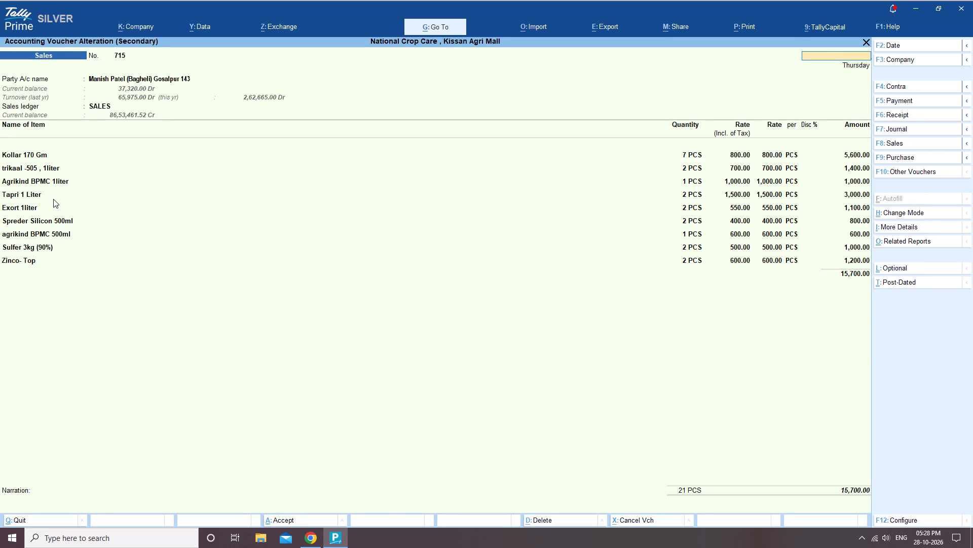
key(Escape)
key(Escape)
key(Escape)
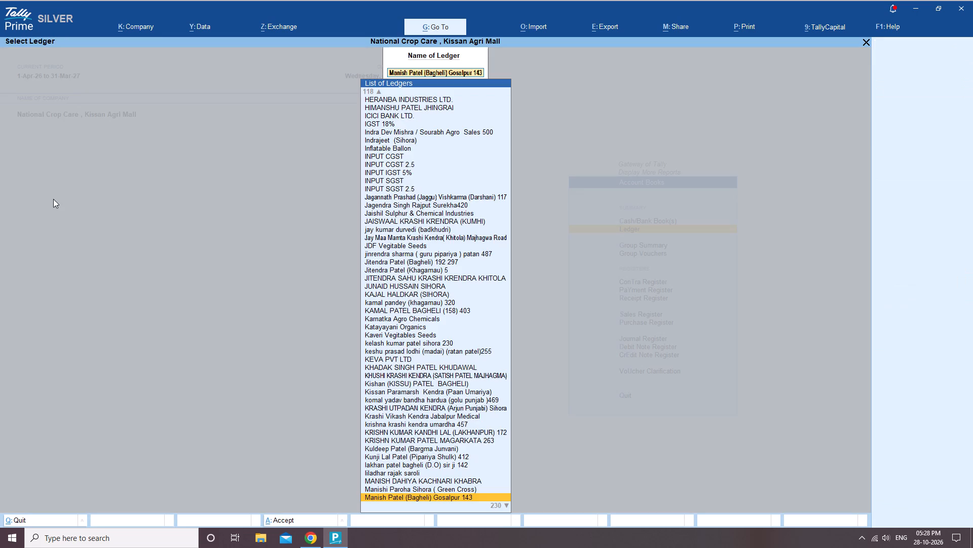
key(Escape)
key(Escape)
key(Escape)
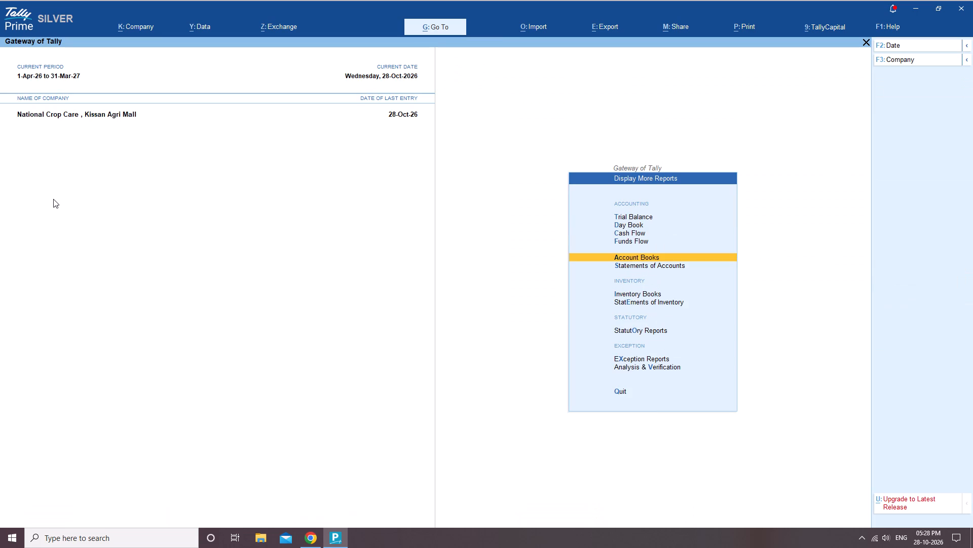
key(Return)
key(Down)
key(Return)
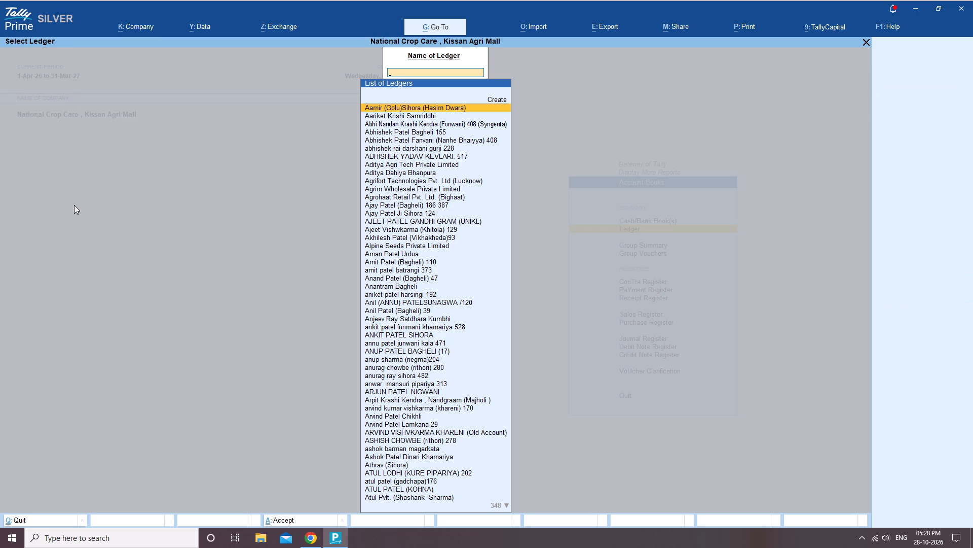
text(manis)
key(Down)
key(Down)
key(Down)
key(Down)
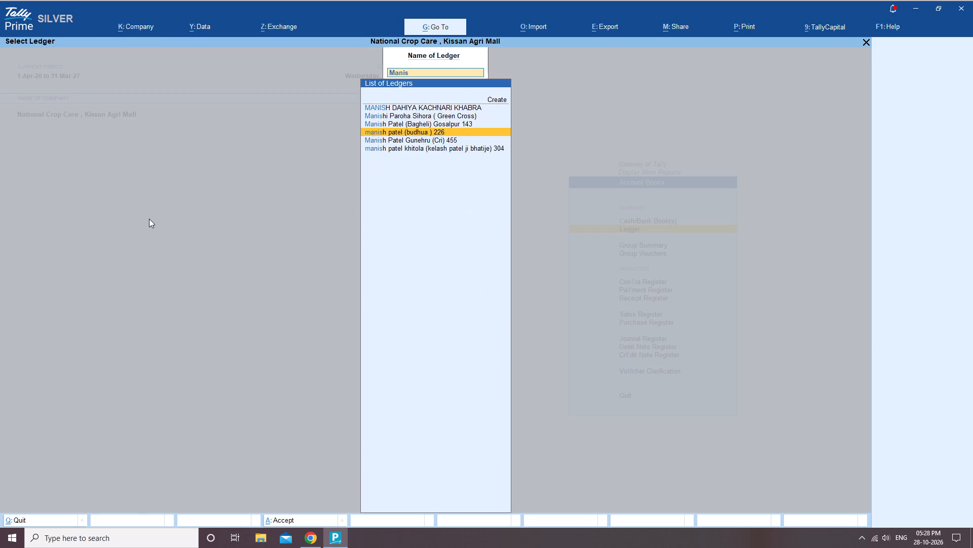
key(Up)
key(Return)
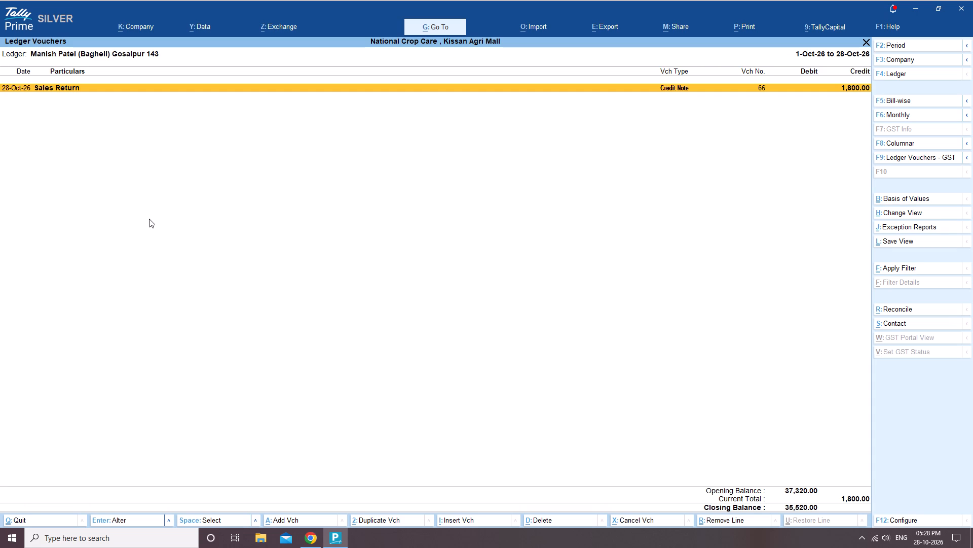
Open credit note 66 of 28-Oct-26 for alteration and go through its receipt and party details, keeping the existing entries.
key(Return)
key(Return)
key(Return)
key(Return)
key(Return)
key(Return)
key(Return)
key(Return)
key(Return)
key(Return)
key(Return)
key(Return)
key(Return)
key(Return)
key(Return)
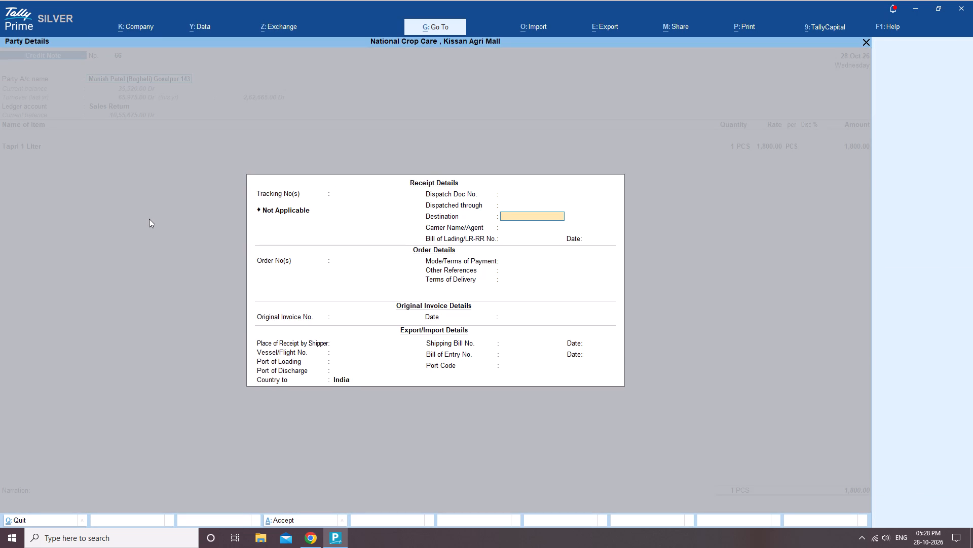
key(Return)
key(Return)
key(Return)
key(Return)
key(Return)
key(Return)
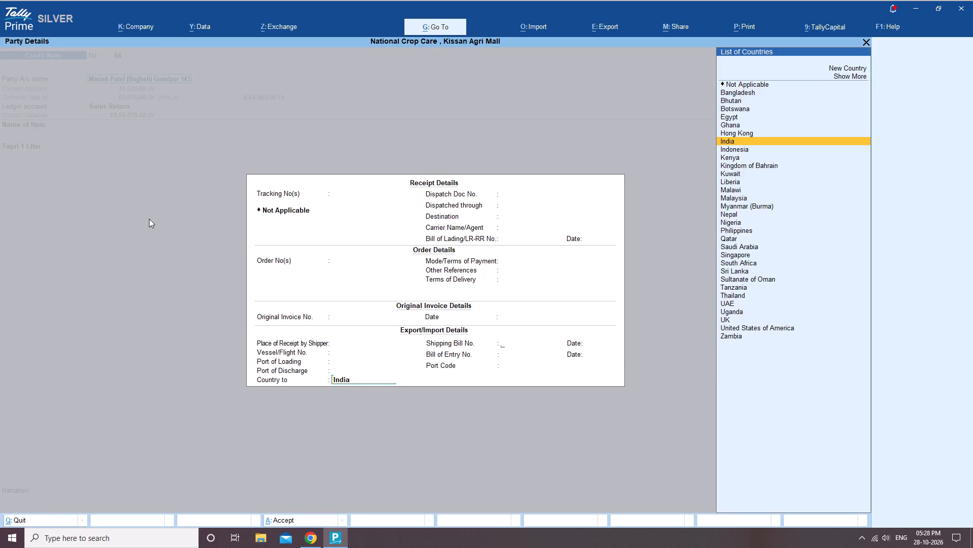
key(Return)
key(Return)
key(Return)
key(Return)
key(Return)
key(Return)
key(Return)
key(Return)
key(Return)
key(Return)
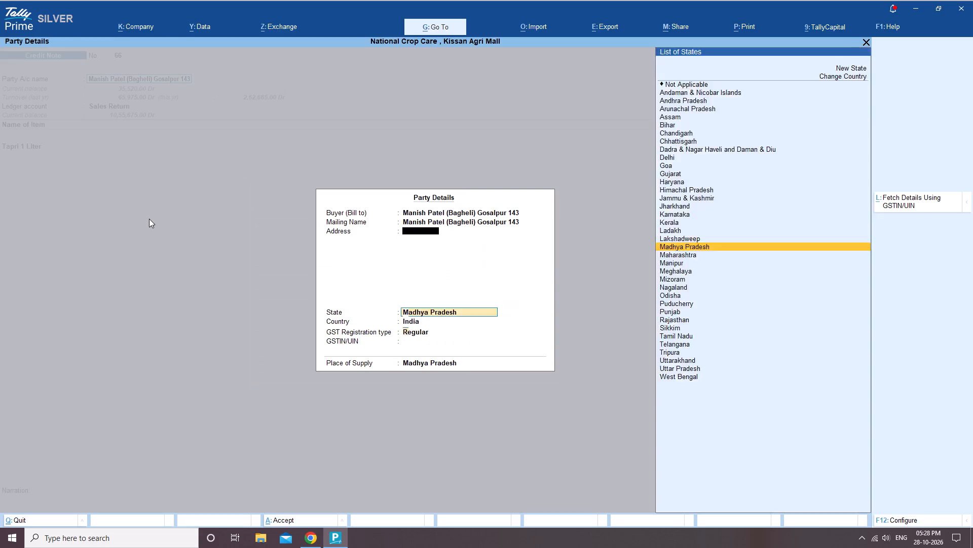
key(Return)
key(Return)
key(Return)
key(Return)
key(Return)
Set the Tapri 1 Liter rate in credit note 66 to 1,500 for 1 PCS and submit the altered voucher.
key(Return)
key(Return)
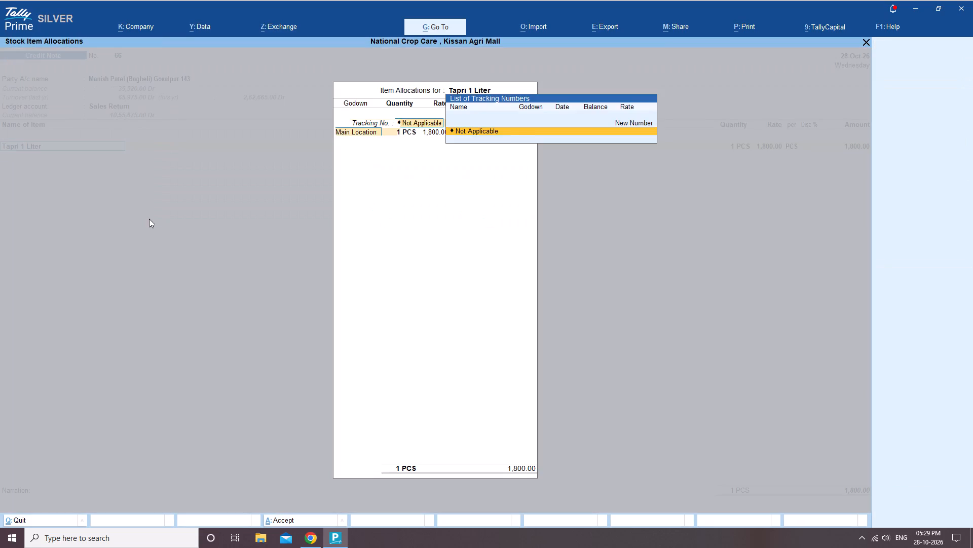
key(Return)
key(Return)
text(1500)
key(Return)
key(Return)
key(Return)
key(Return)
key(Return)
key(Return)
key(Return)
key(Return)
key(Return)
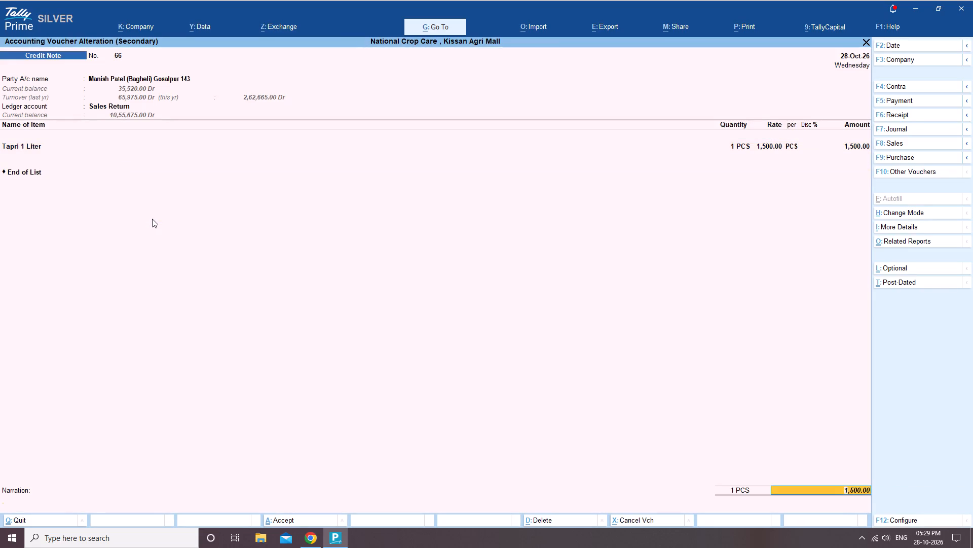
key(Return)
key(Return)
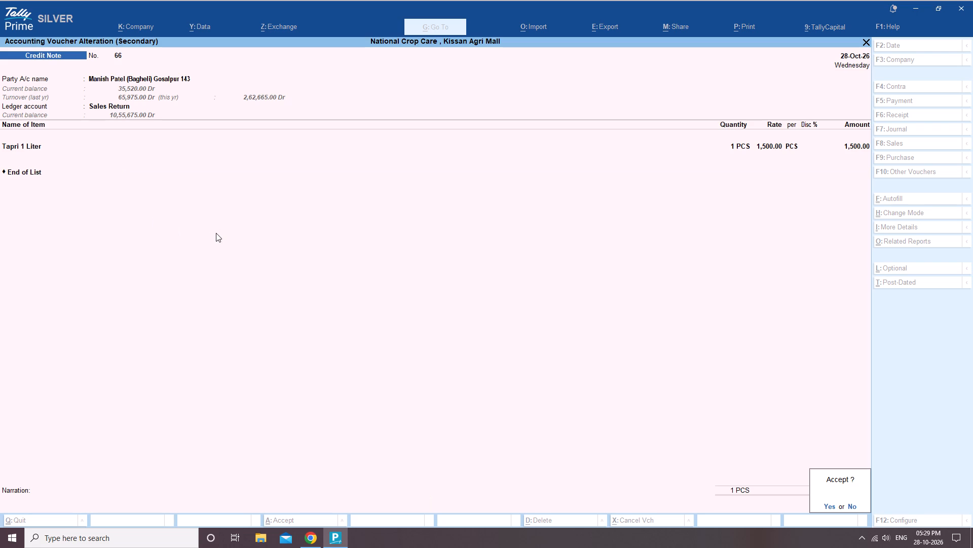
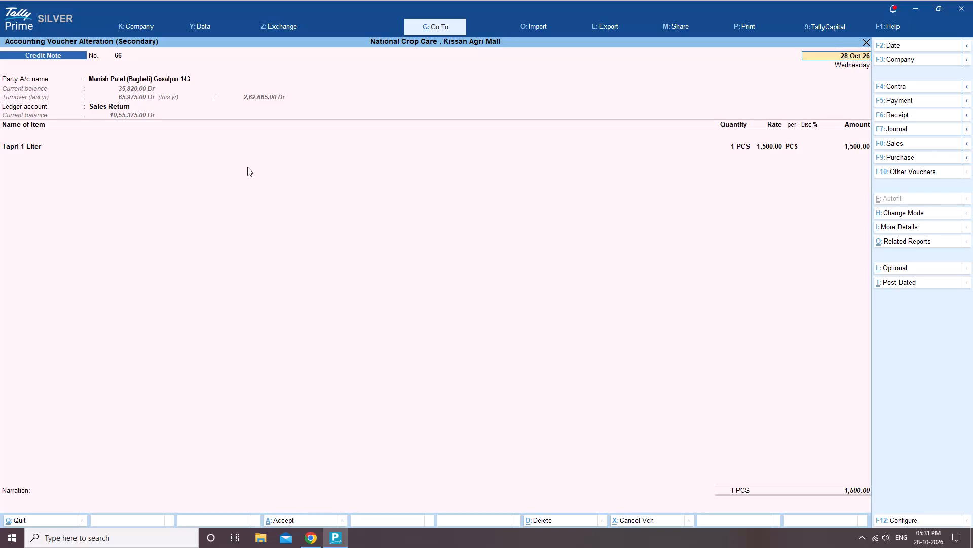
Leave credit note 66, review the customer's ledger vouchers from 1-1-25, and return to the additional reports.
key(Escape)
key(Escape)
key(Escape)
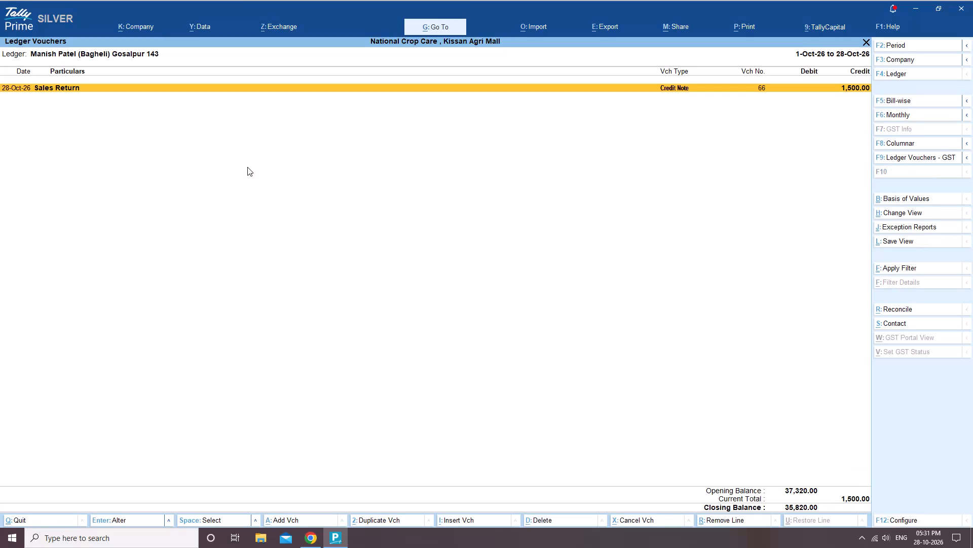
key(F2)
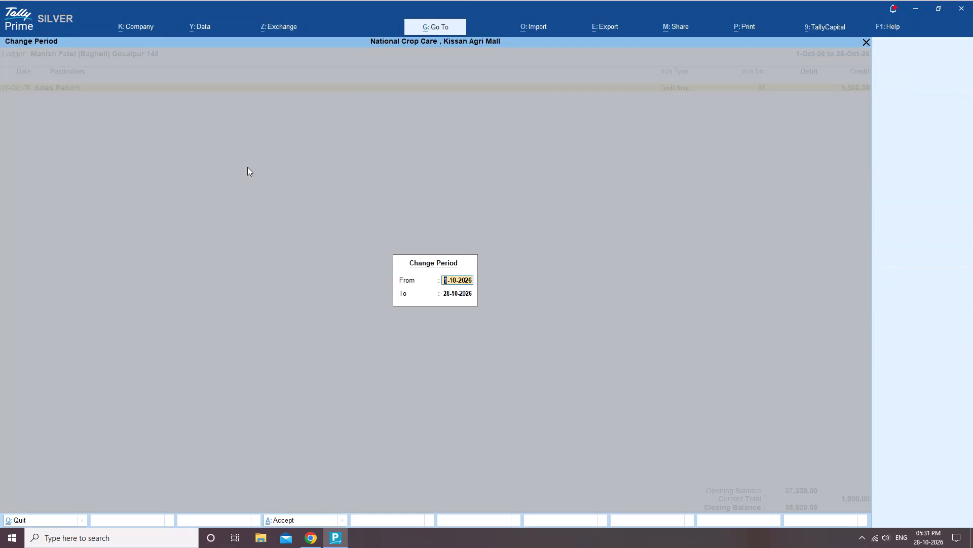
text(1/1/)
text(25)
key(Return)
key(Return)
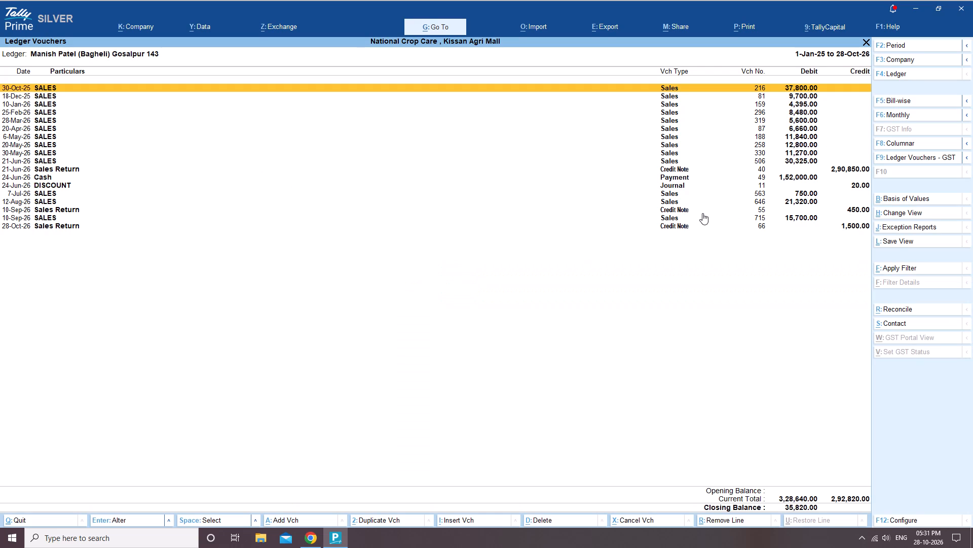
key(Escape)
key(Escape)
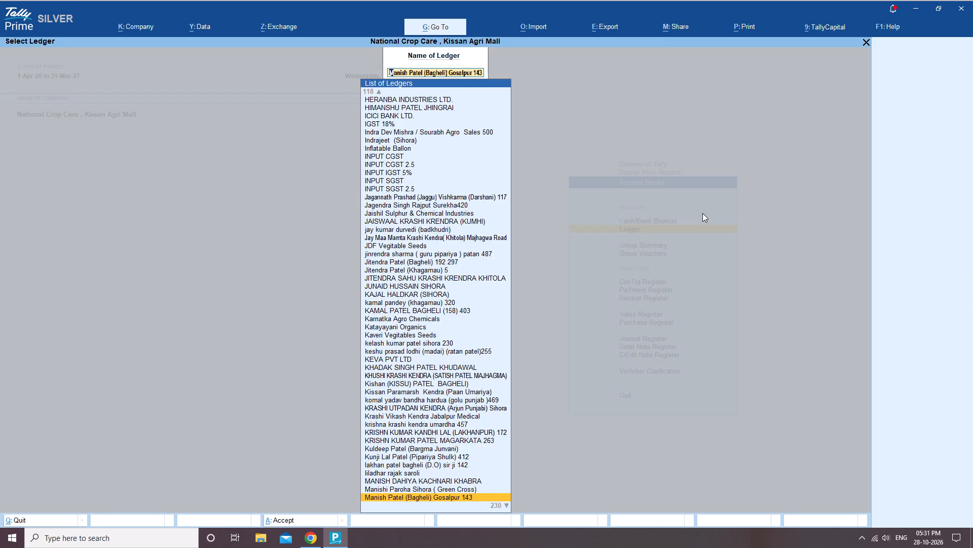
key(Escape)
key(Escape)
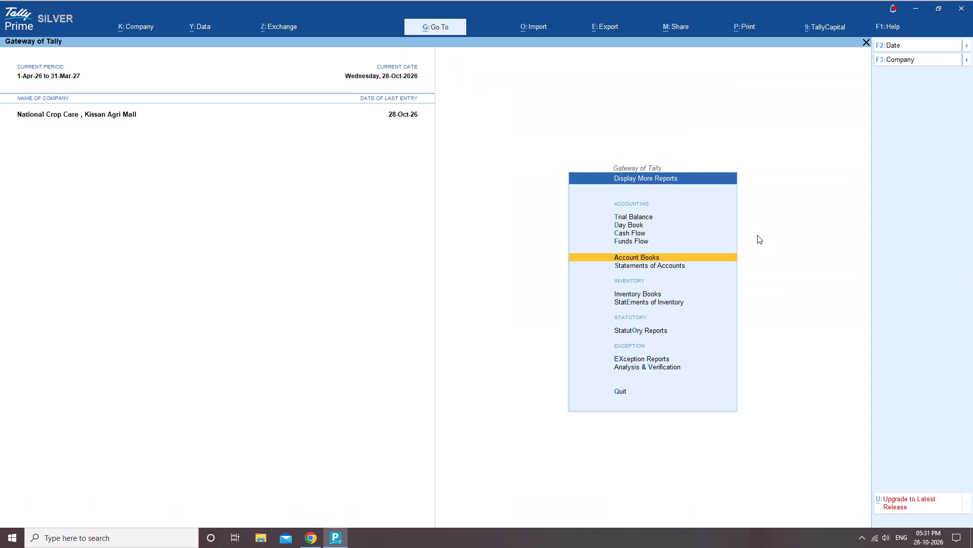
Switch to myBillBook in the browser and filter the sales invoices to Today.
key(alt+Tab)
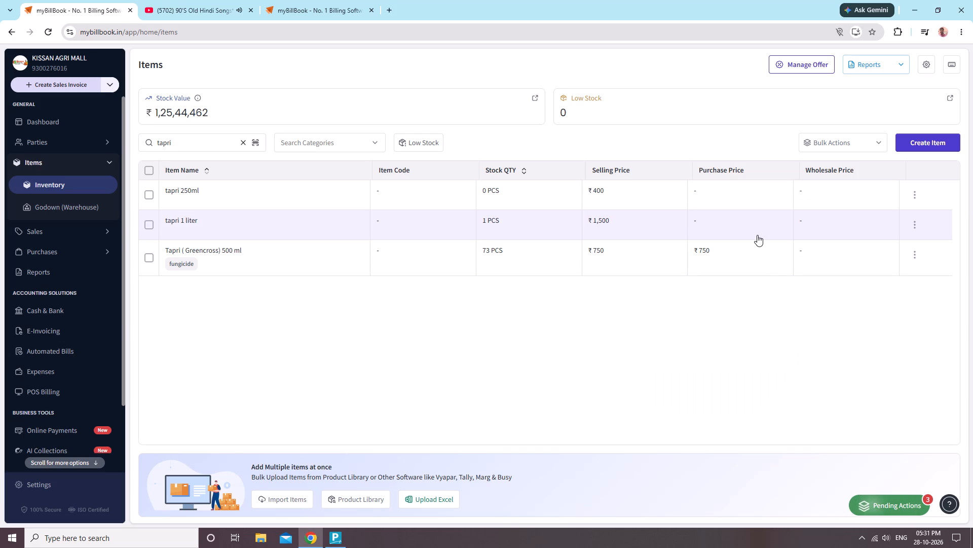
click(50, 228)
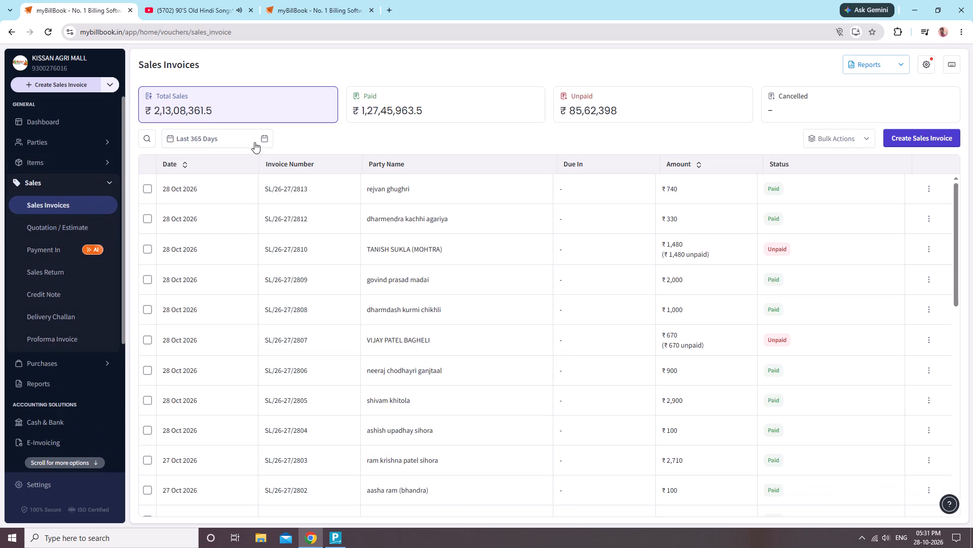
click(153, 135)
click(213, 144)
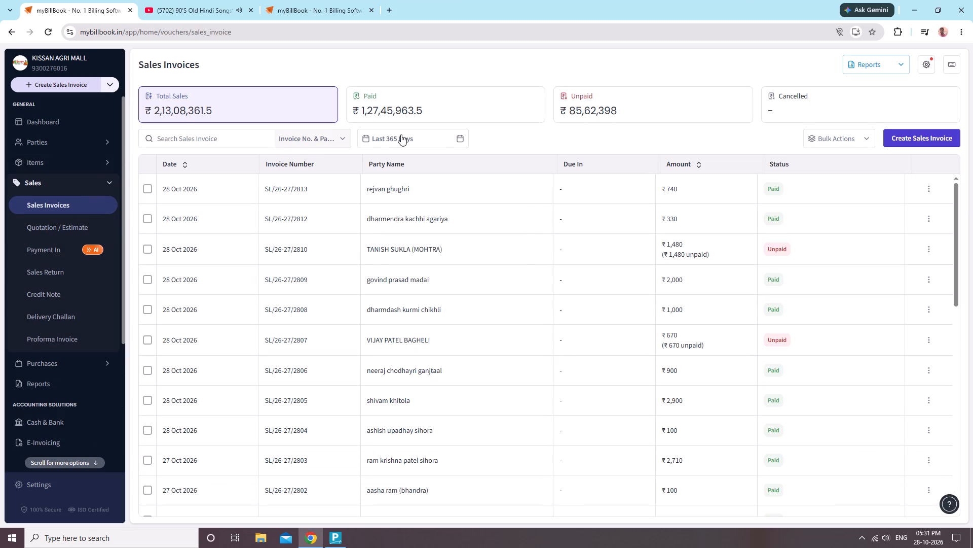
click(401, 134)
click(407, 159)
click(523, 142)
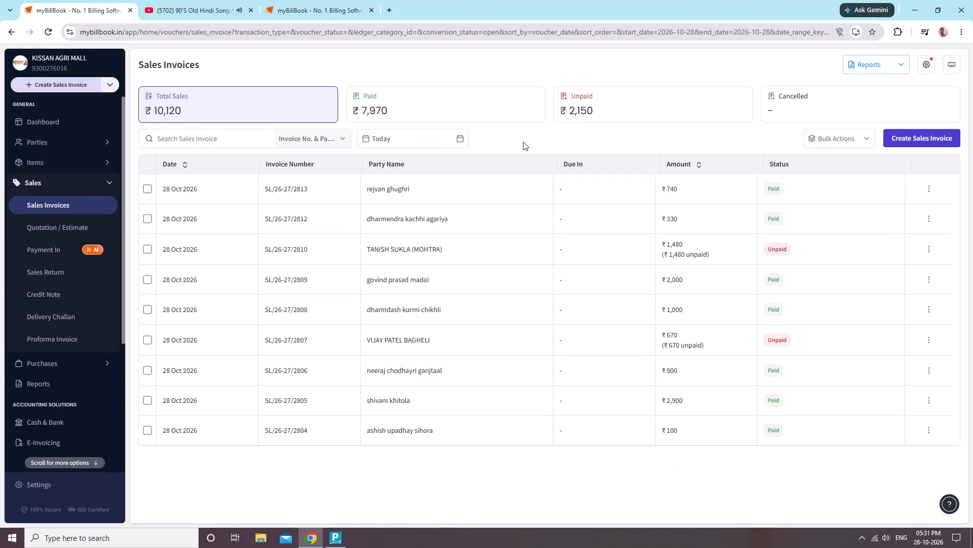
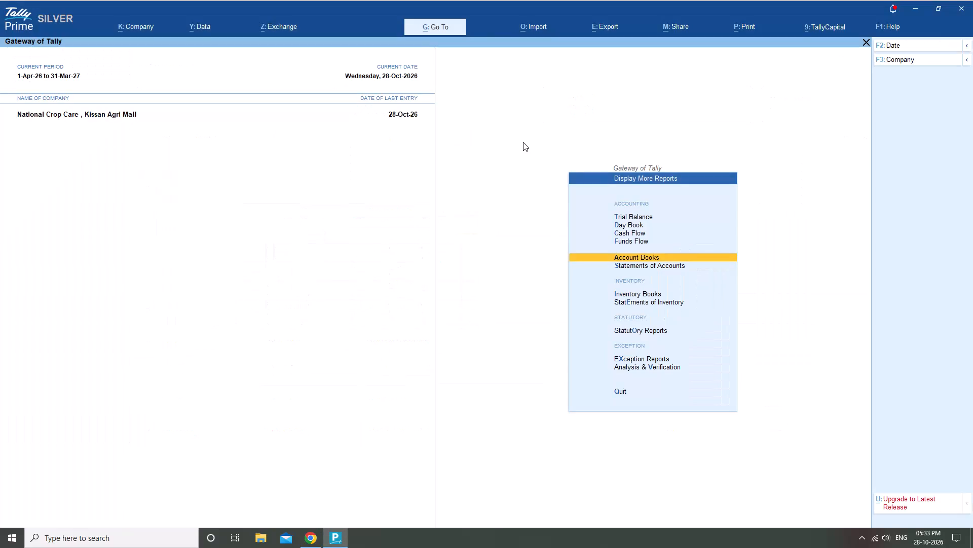
Open the Account Books reports in TallyPrime.
key(Return)
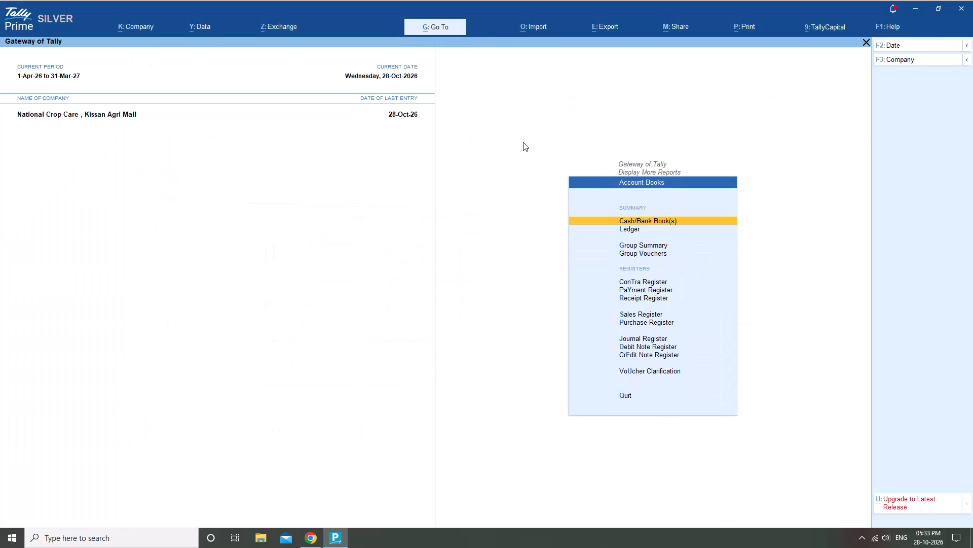
Switch to myBillBook in the browser and search all parties for the customer by first name and surname.
key(alt+Tab)
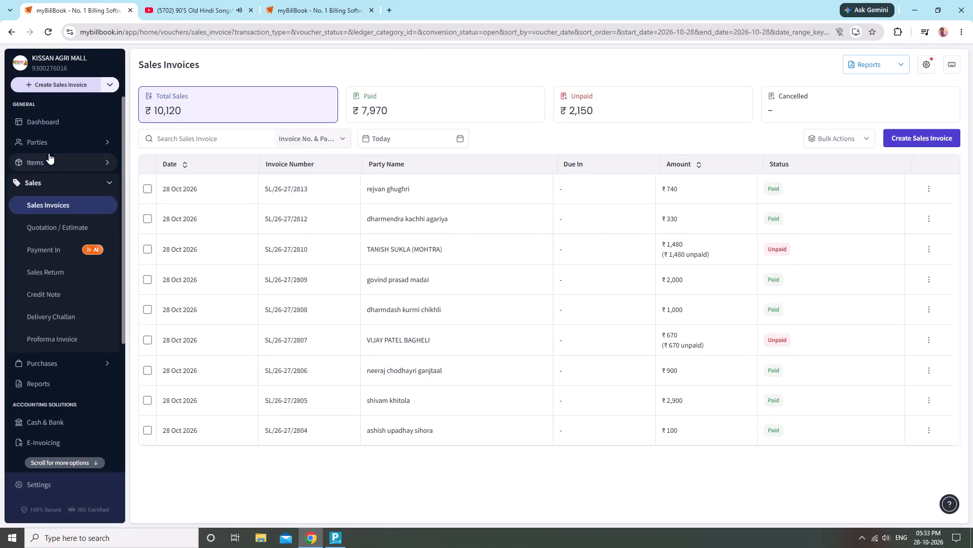
click(50, 148)
click(151, 149)
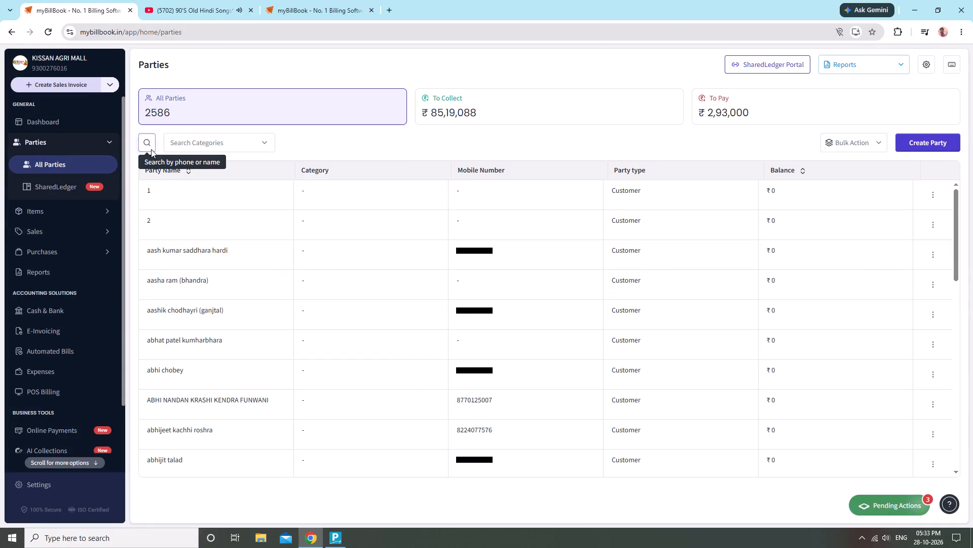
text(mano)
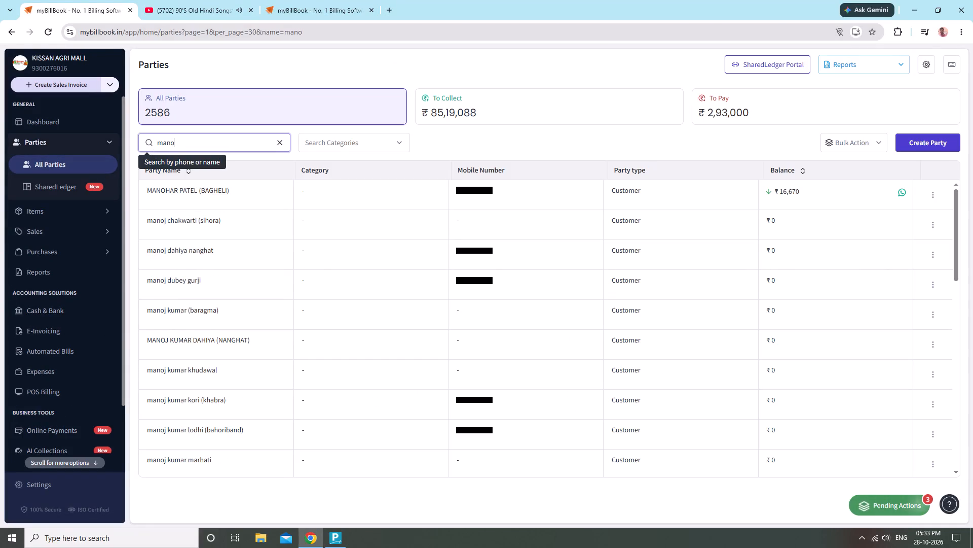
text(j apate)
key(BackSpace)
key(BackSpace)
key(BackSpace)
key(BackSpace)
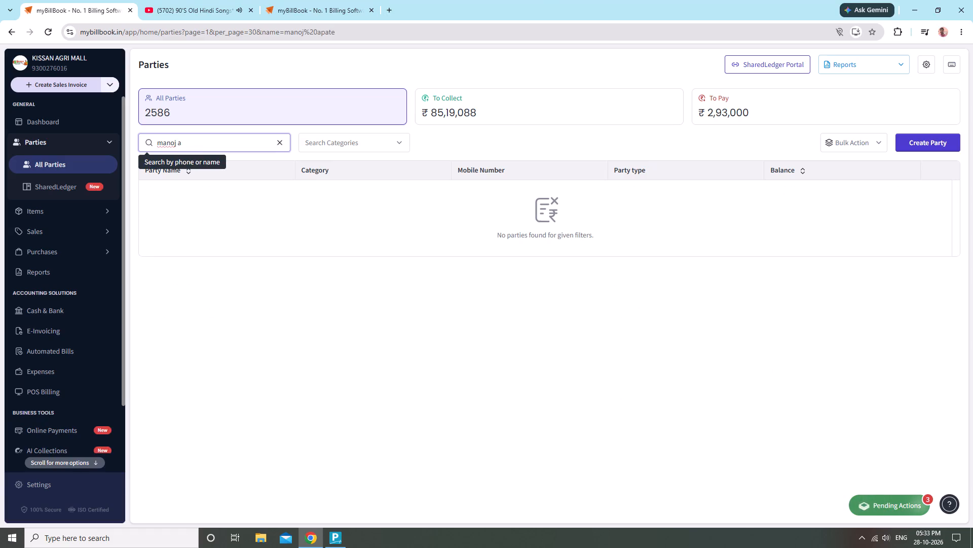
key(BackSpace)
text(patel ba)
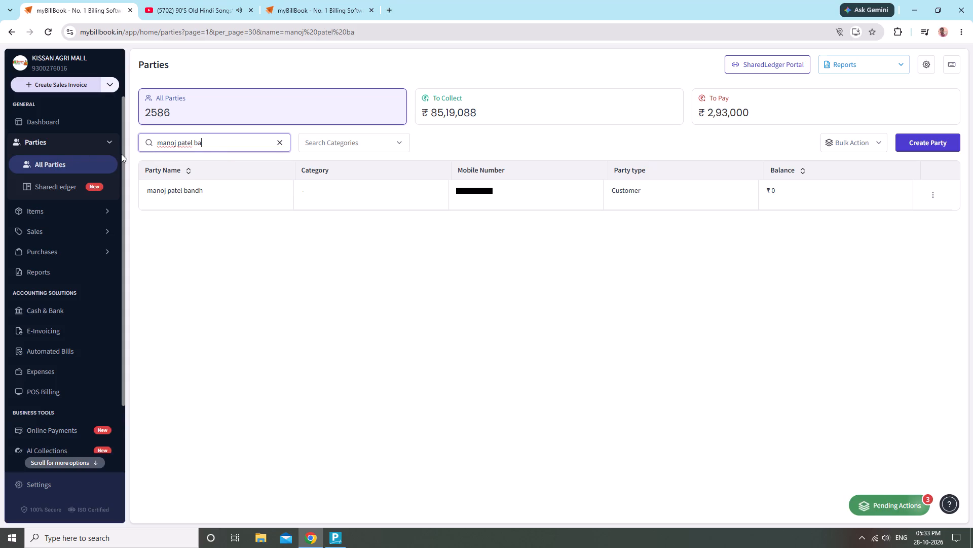
click(50, 148)
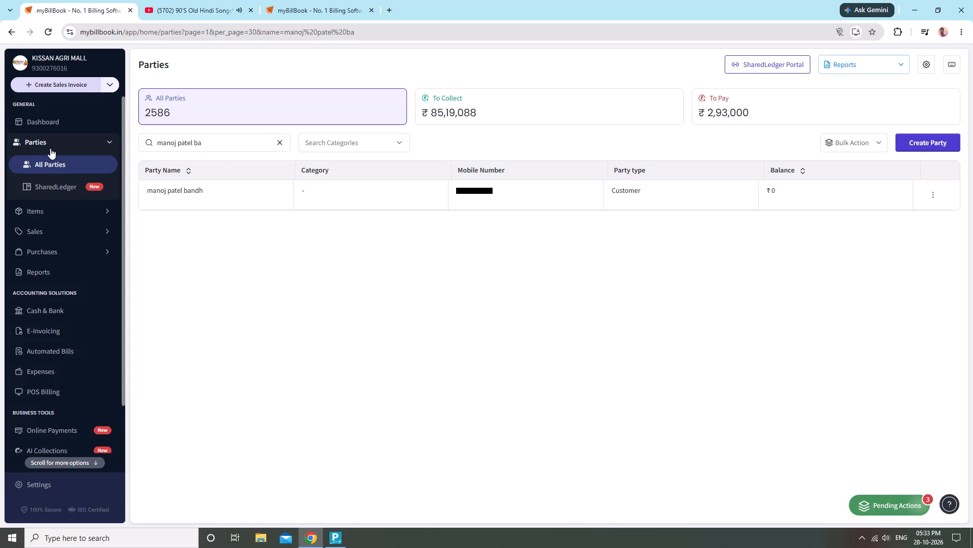
key(BackSpace)
key(BackSpace)
click(232, 142)
key(BackSpace)
key(BackSpace)
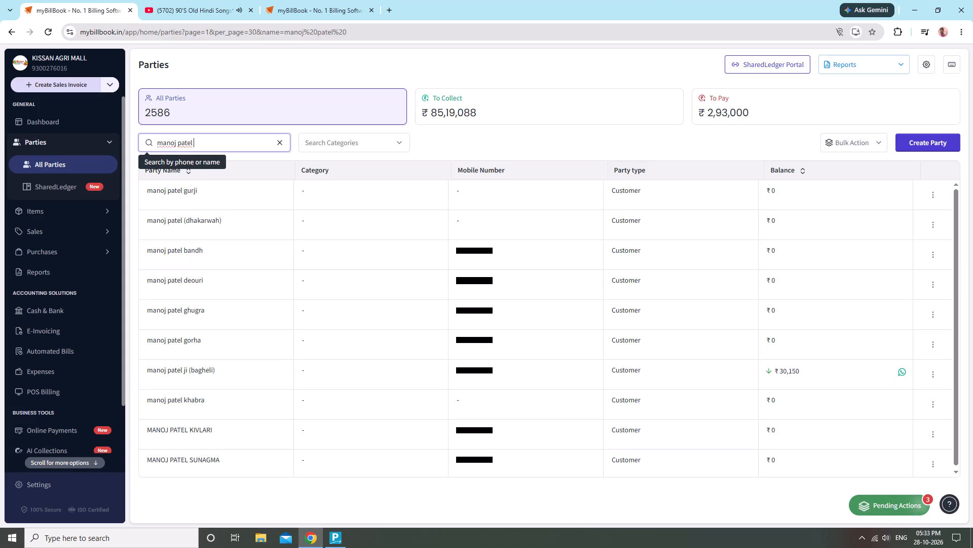
Open the matching customer from Bagheli and view the party's transactions and profile details.
click(181, 380)
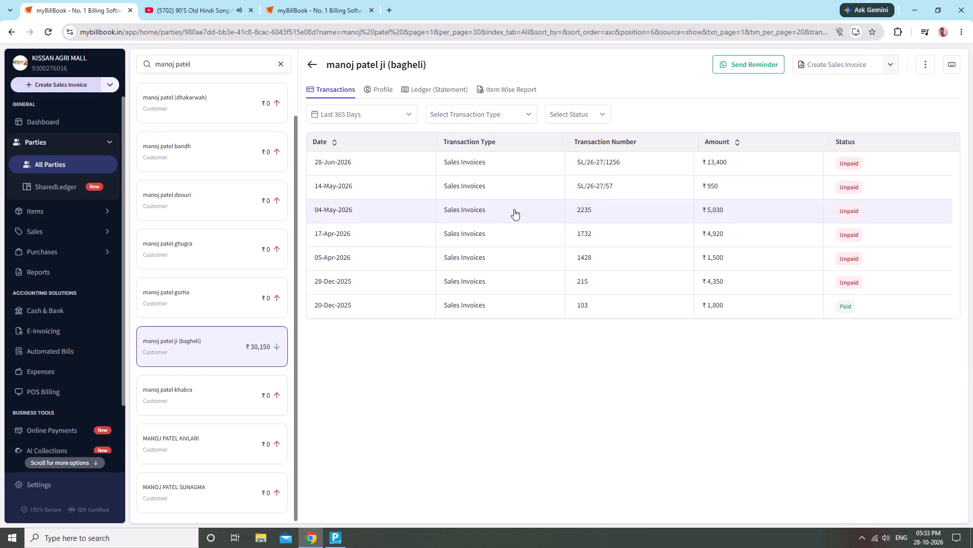
click(370, 93)
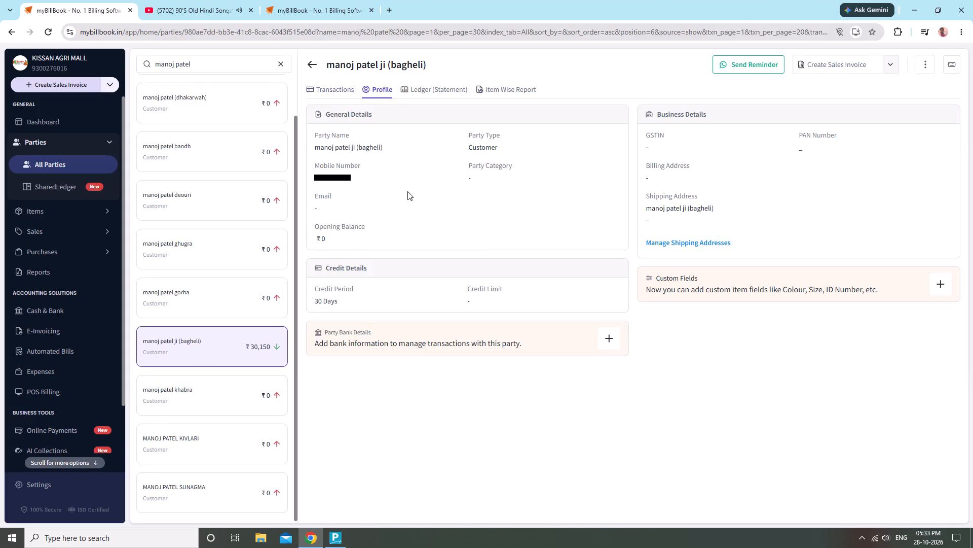
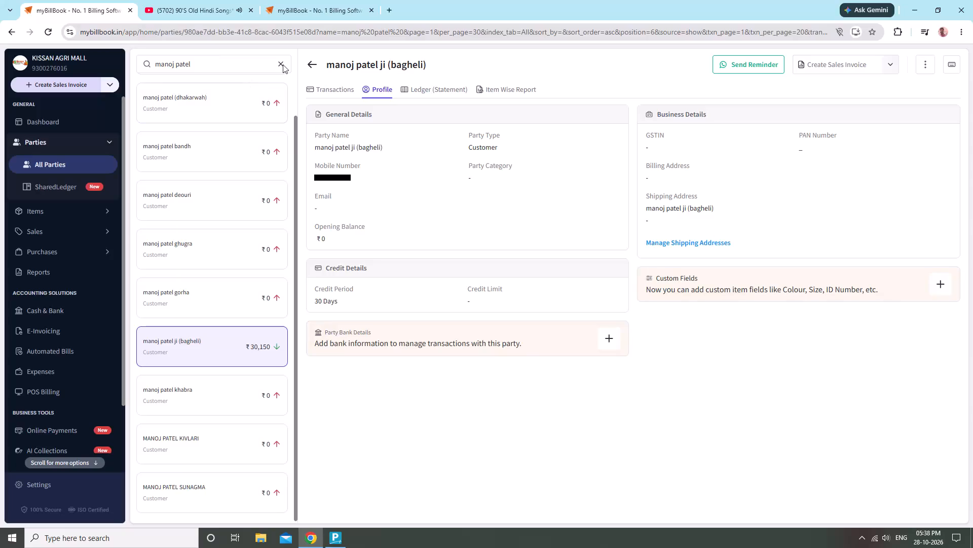
Search all parties for another customer by first name and surname, and open the transactions of the match from Bagheli.
click(284, 61)
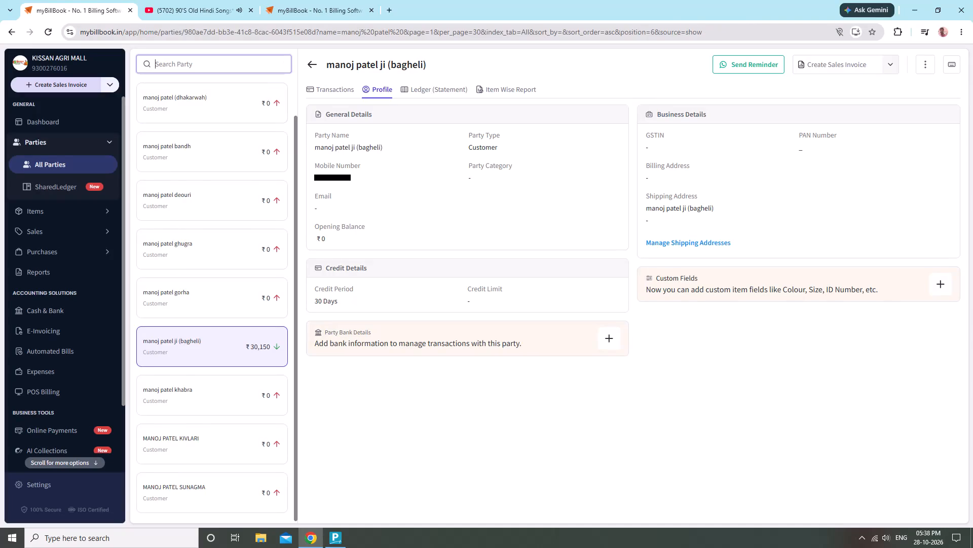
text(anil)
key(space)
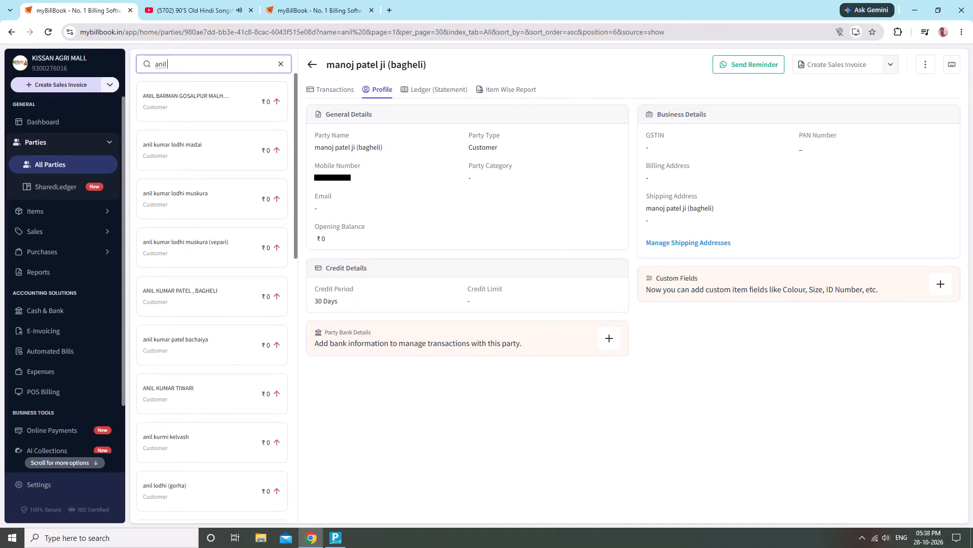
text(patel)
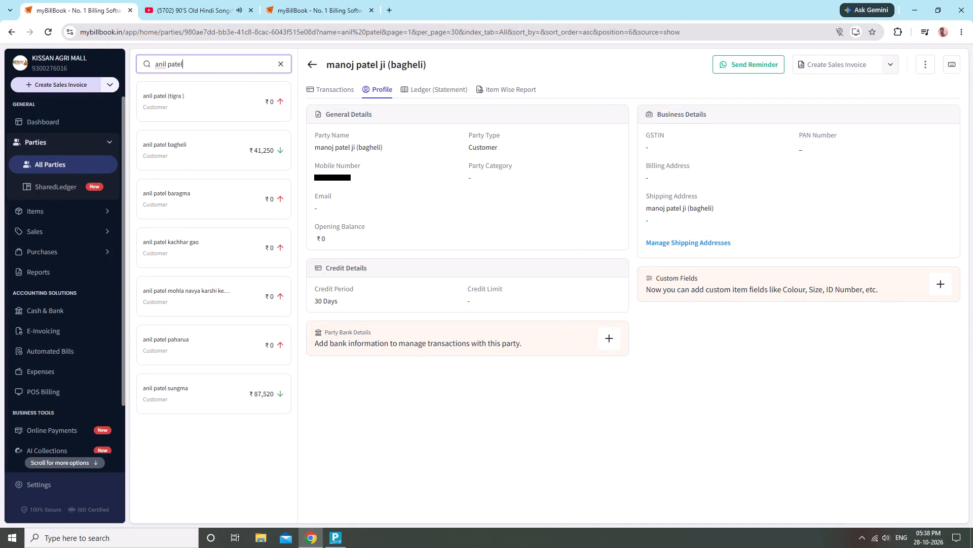
click(231, 142)
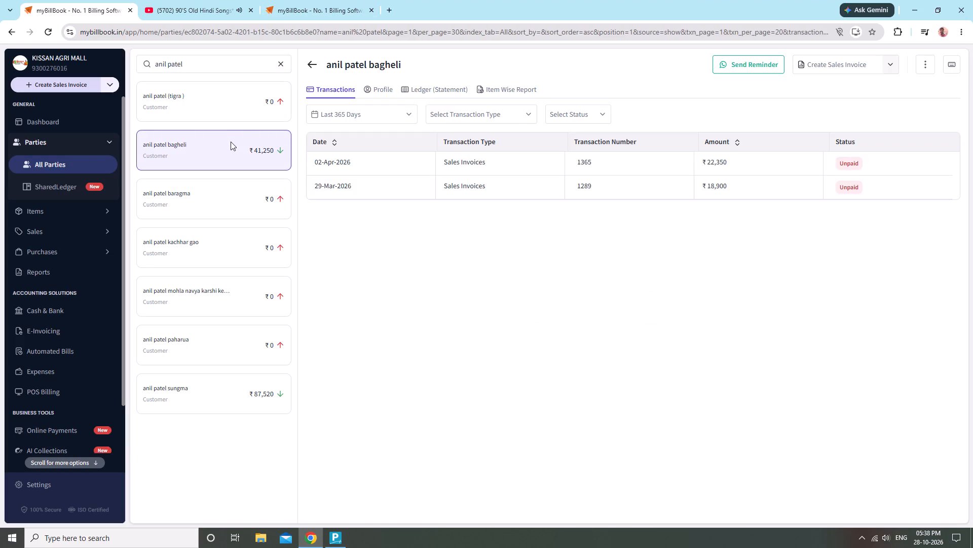
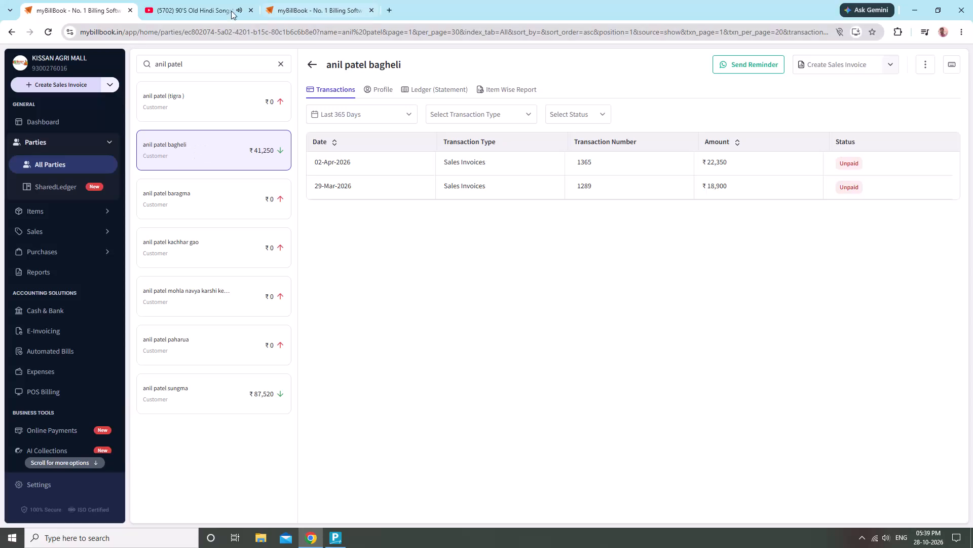
Switch to YouTube and skip to the next video in the 90s Hindi songs mix.
click(230, 4)
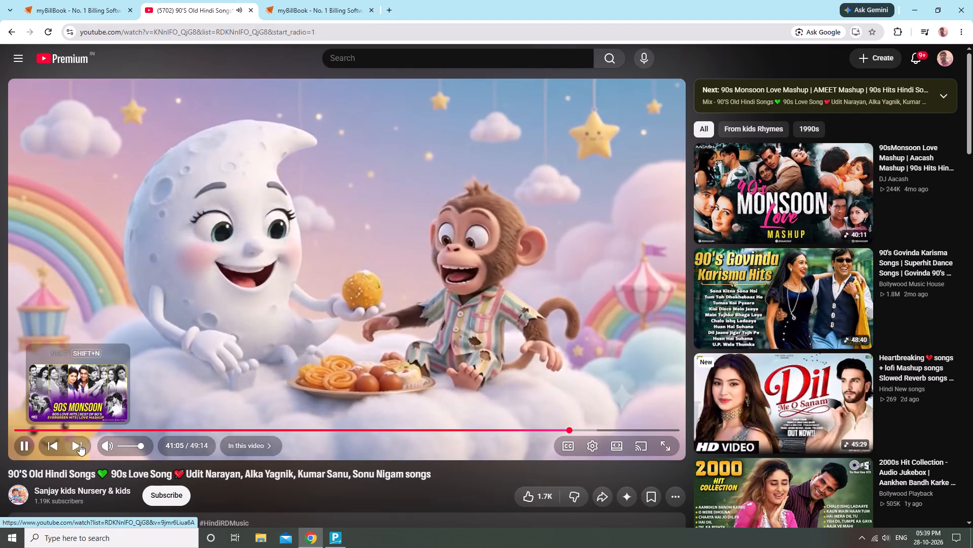
click(80, 444)
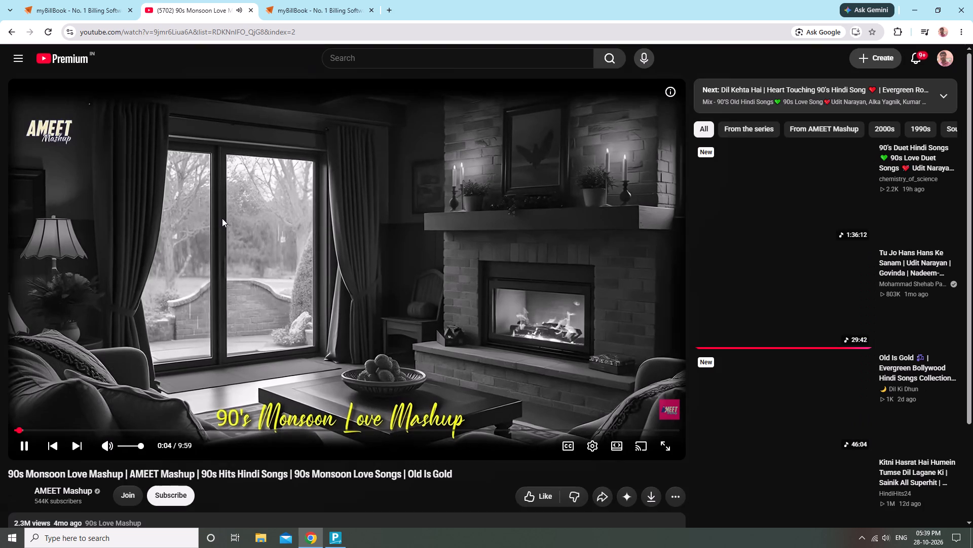
Return to the customer account in myBillBook and view the profile details of the selected customer from Bagheli.
click(78, 0)
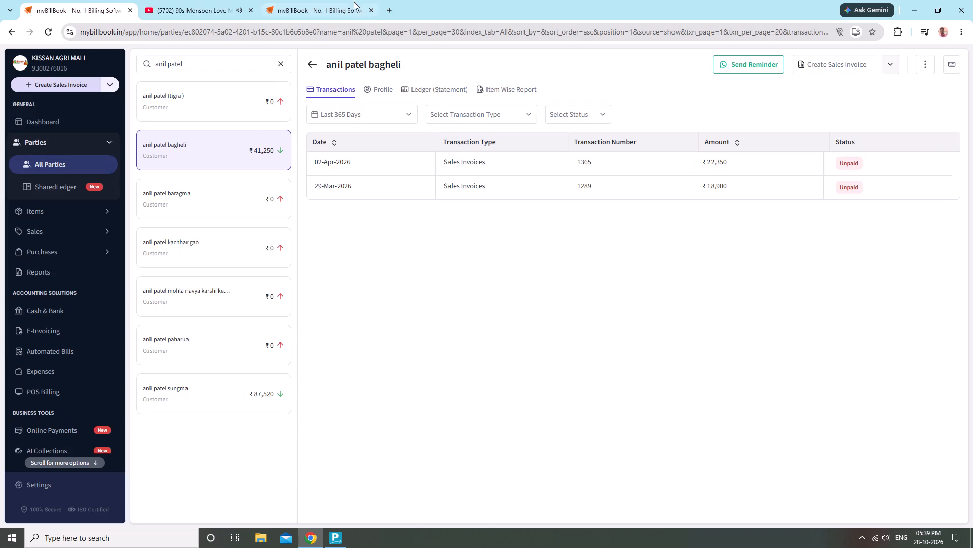
click(327, 5)
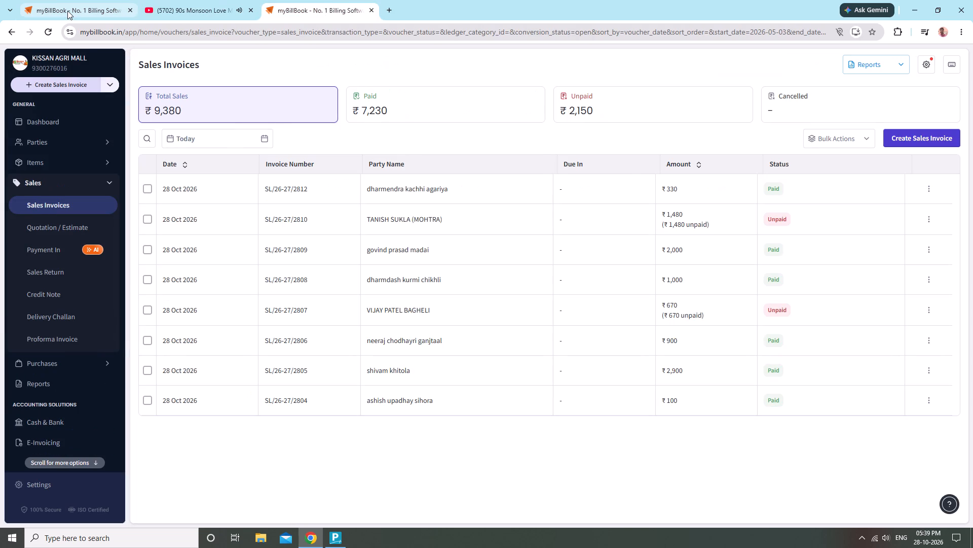
click(67, 11)
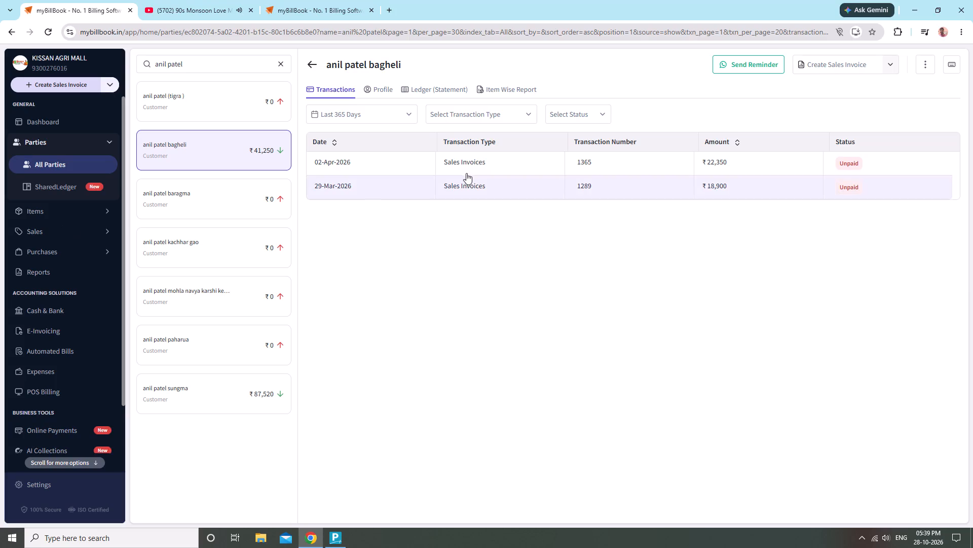
click(386, 87)
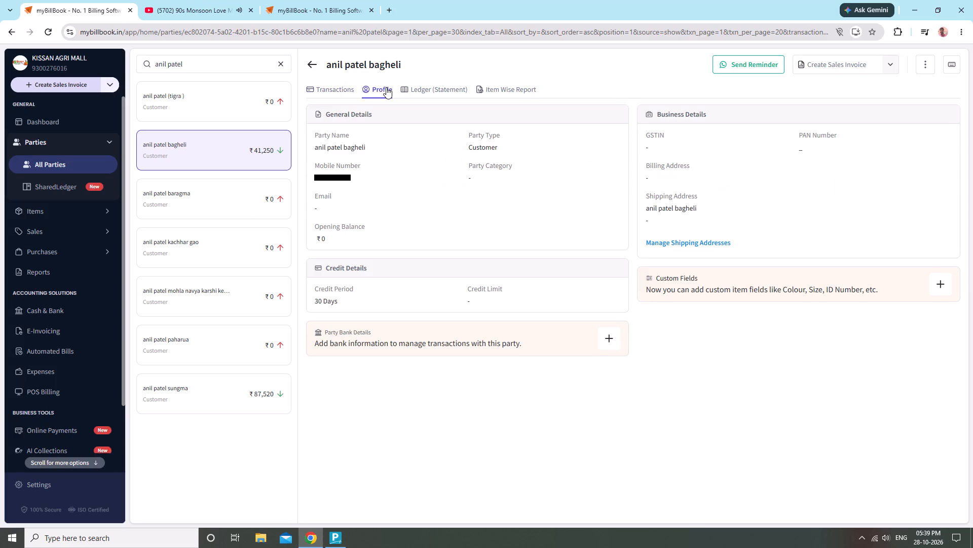